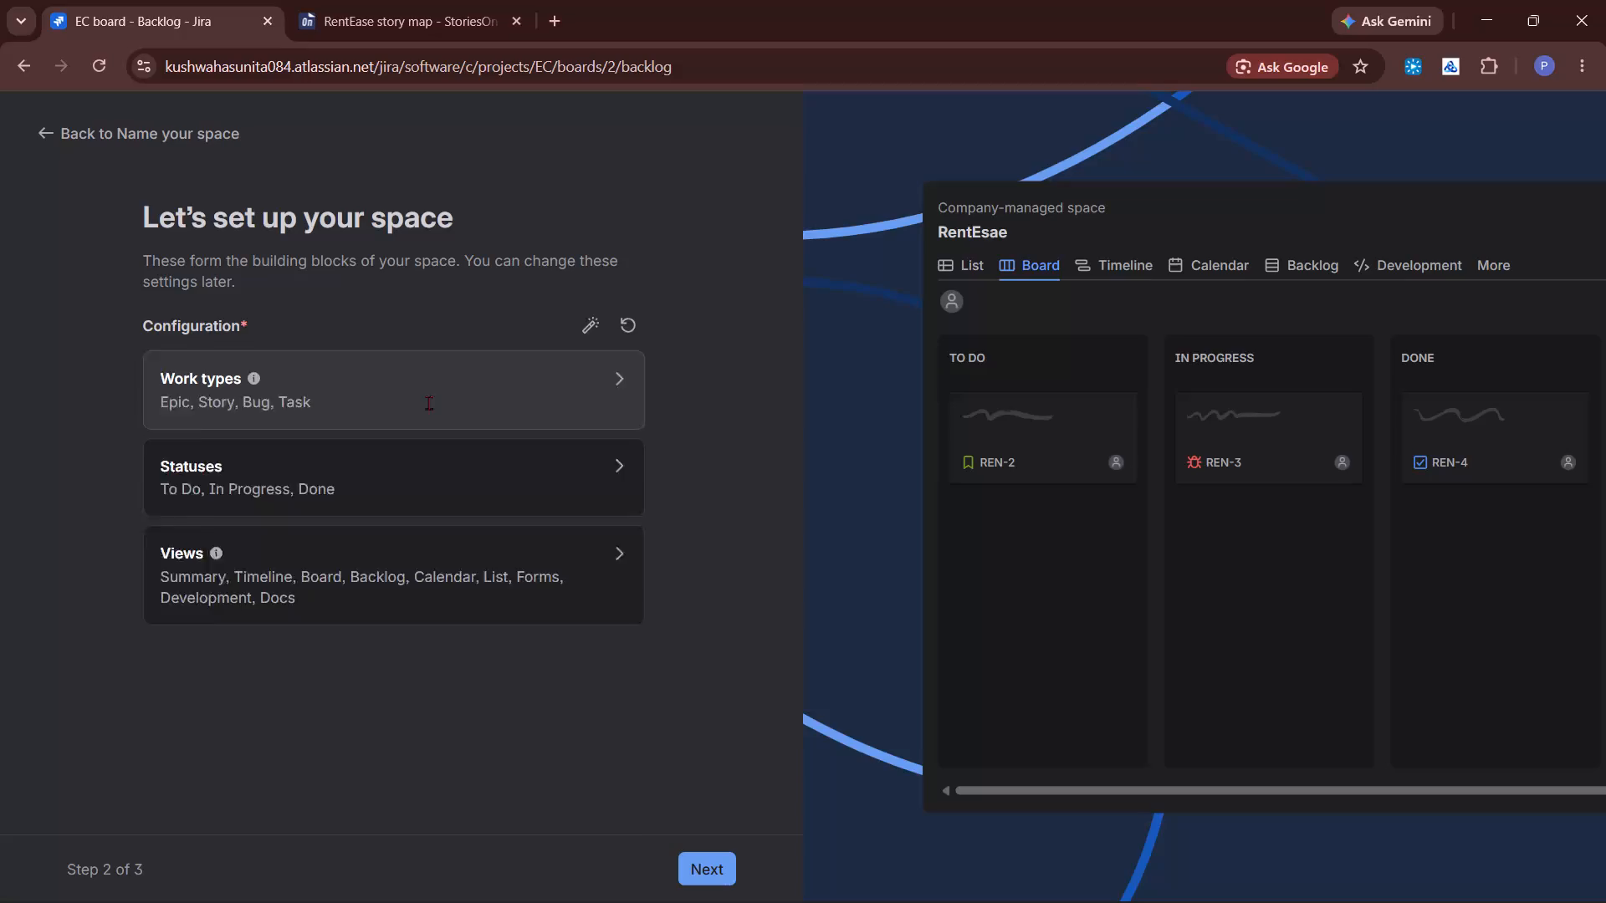
# Finish creating the RentEsae space with the default configuration and invite the prefilled teammate in the Administrators role.
pyautogui.click(707, 865)
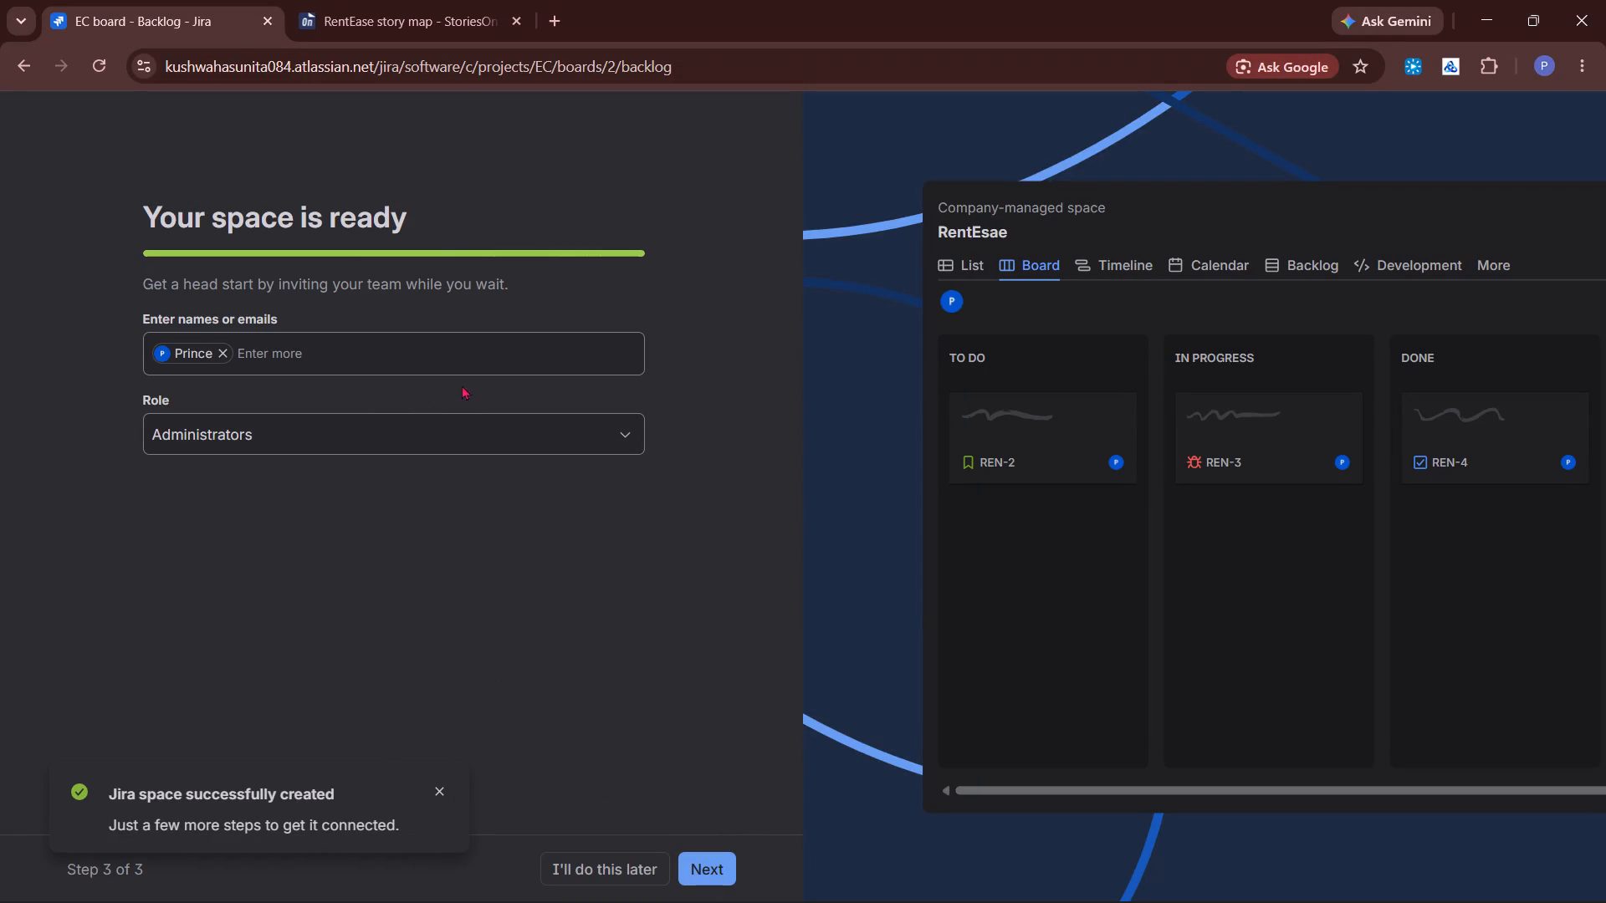
pyautogui.click(700, 866)
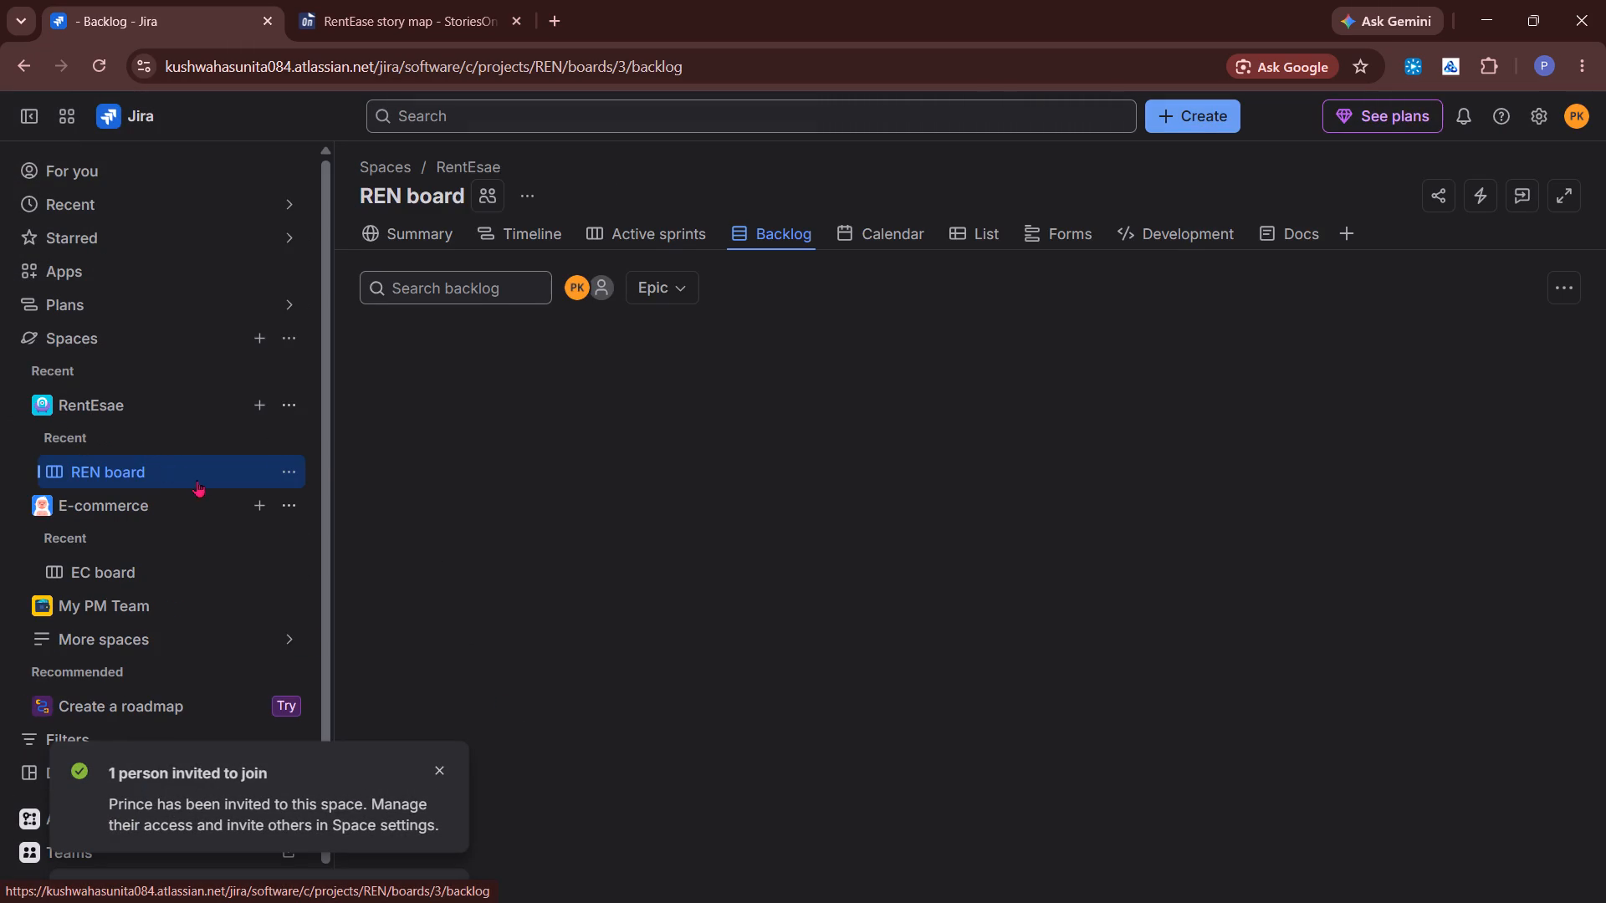
# Switch to the RentEase story map in StoriesOnBoard, start a Jira integration and authorize access to the Atlassian account.
pyautogui.click(405, 18)
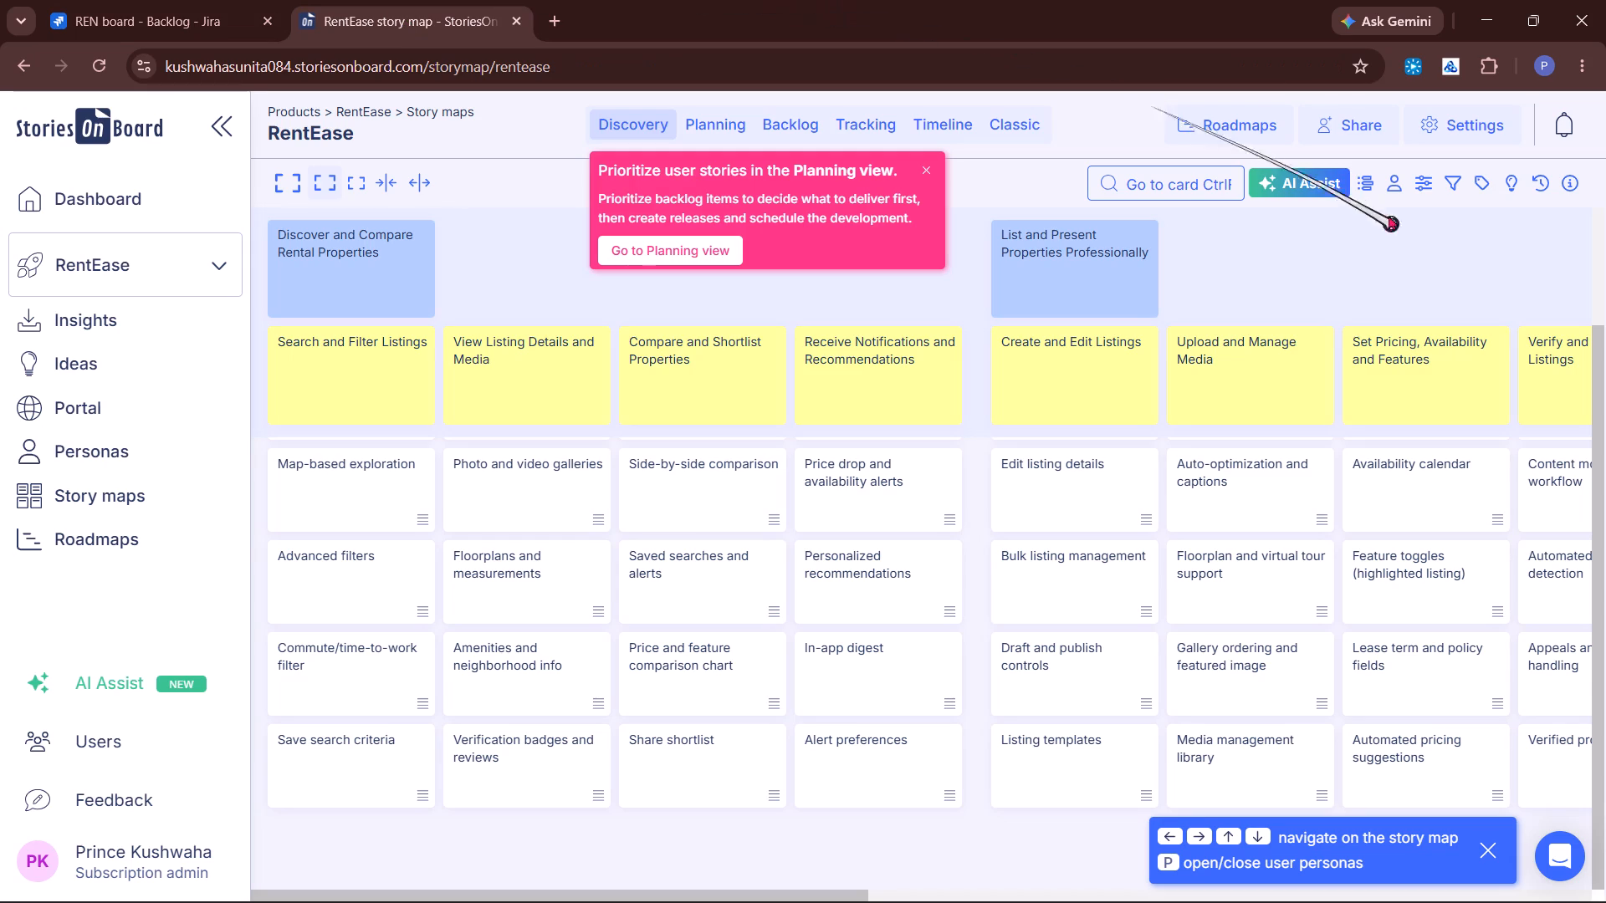
pyautogui.click(1491, 130)
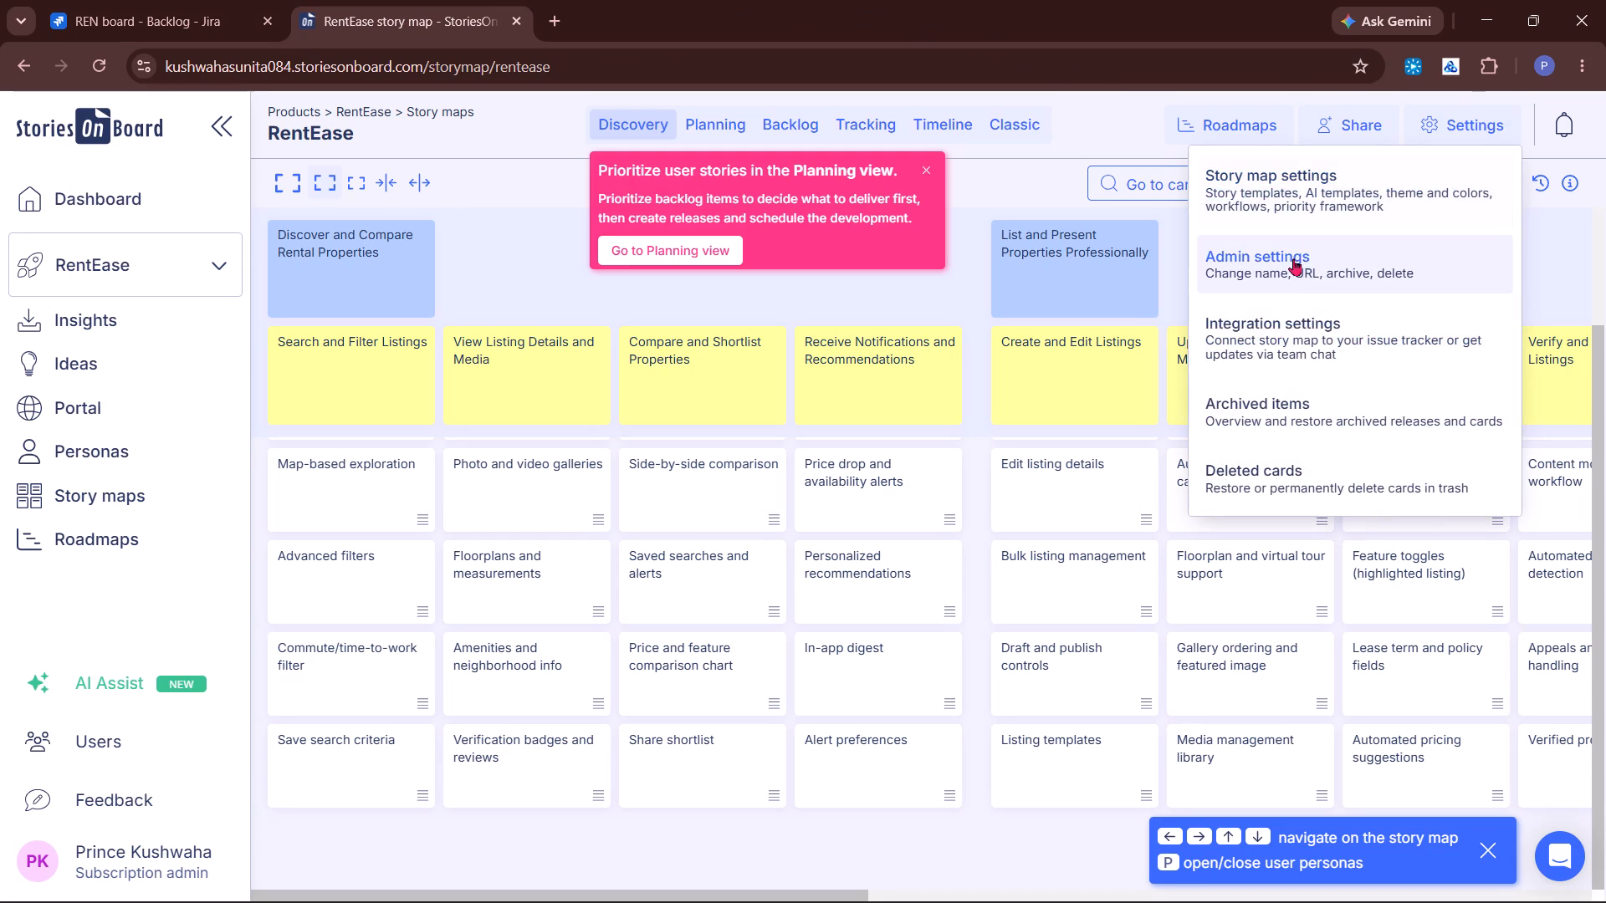
pyautogui.click(1293, 327)
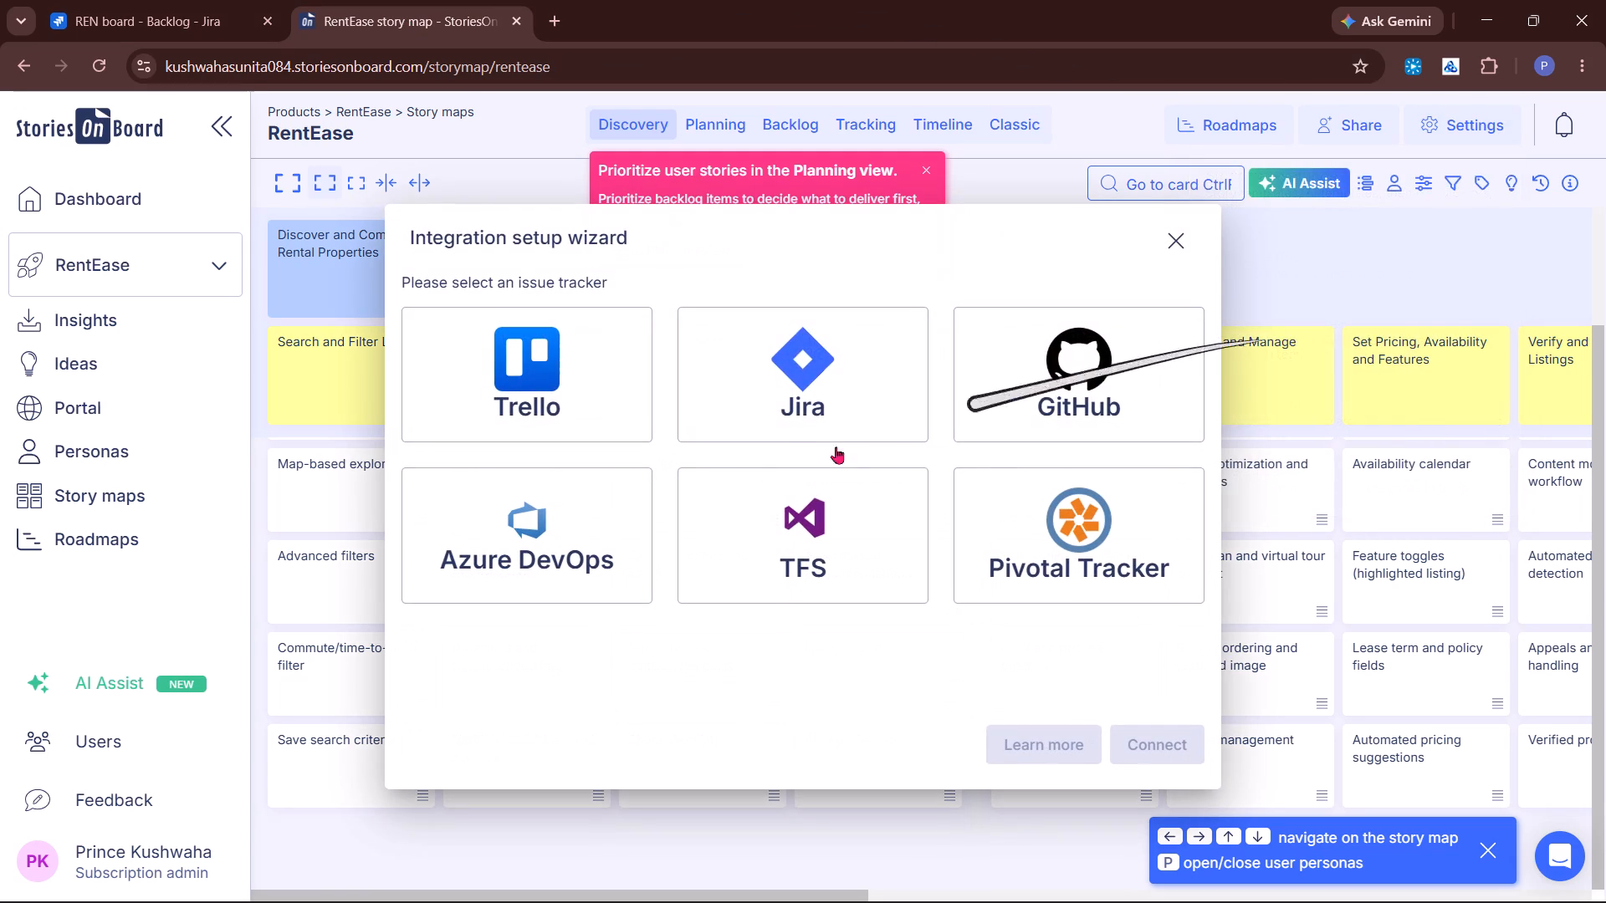
pyautogui.click(806, 319)
pyautogui.click(1146, 742)
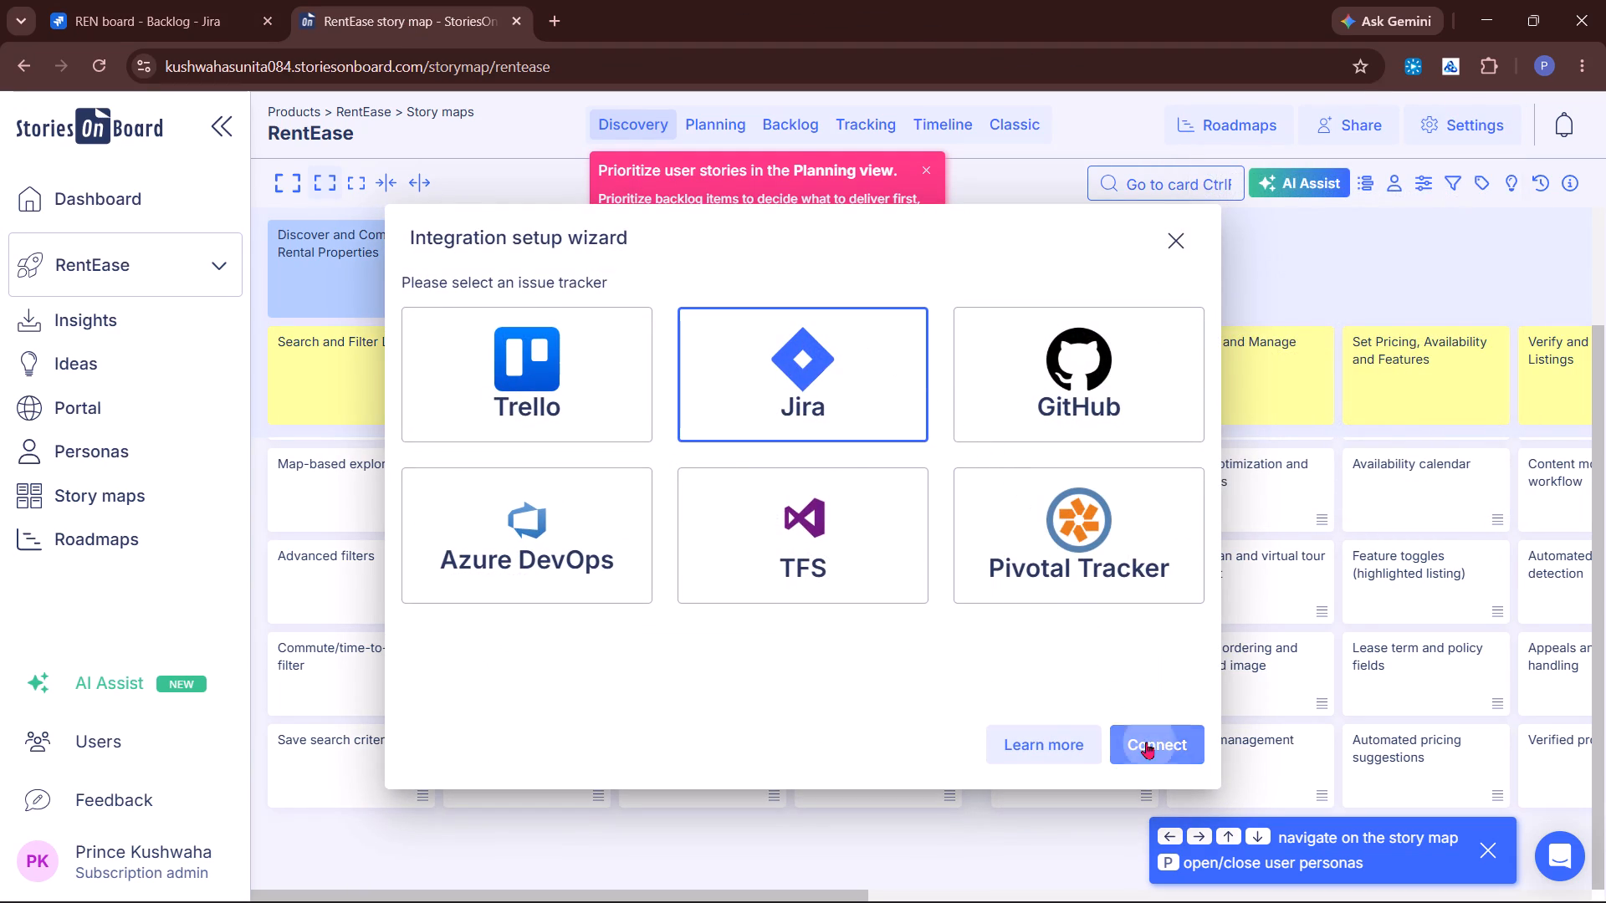
pyautogui.click(808, 596)
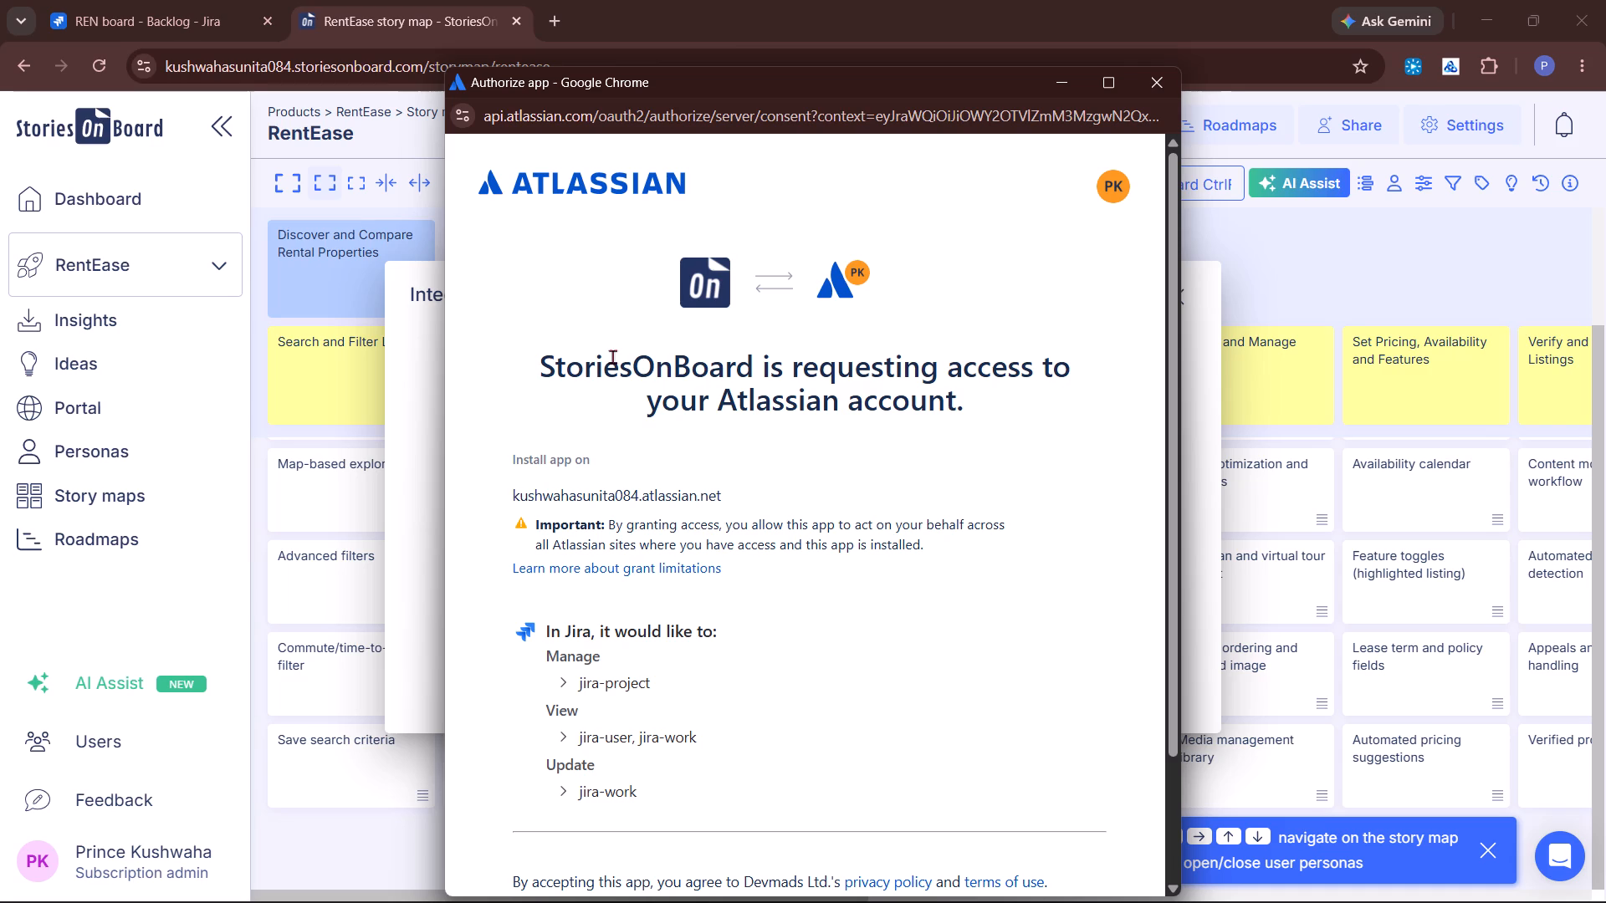
pyautogui.scroll(-7, 578, 519)
pyautogui.click(987, 837)
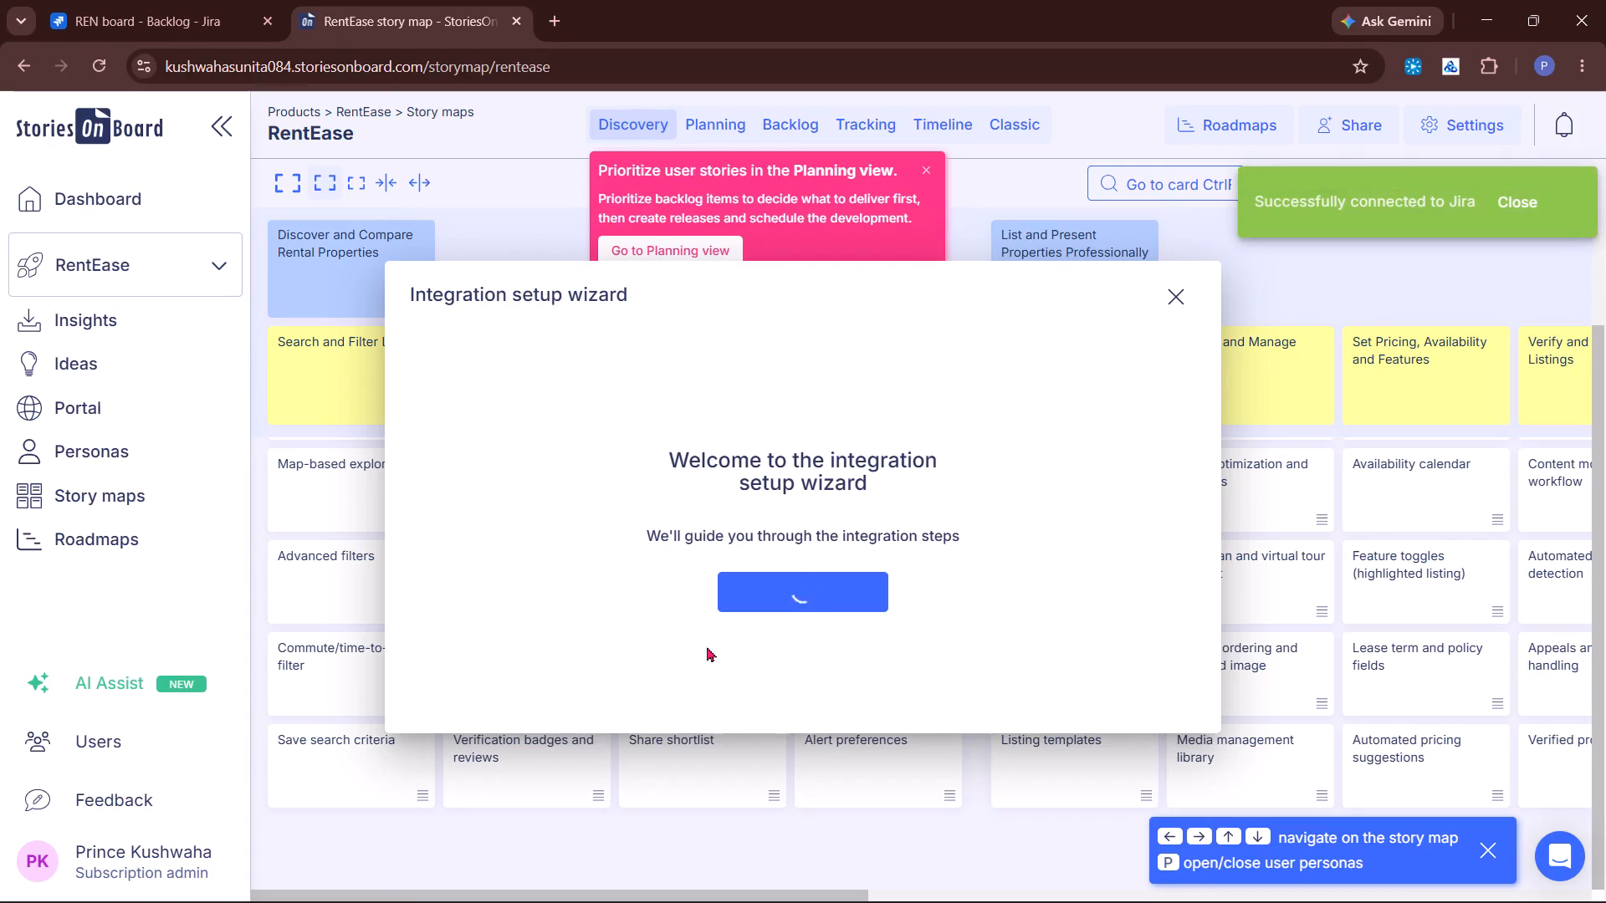
# Connect the RentEsae Jira project to the story map.
pyautogui.click(852, 515)
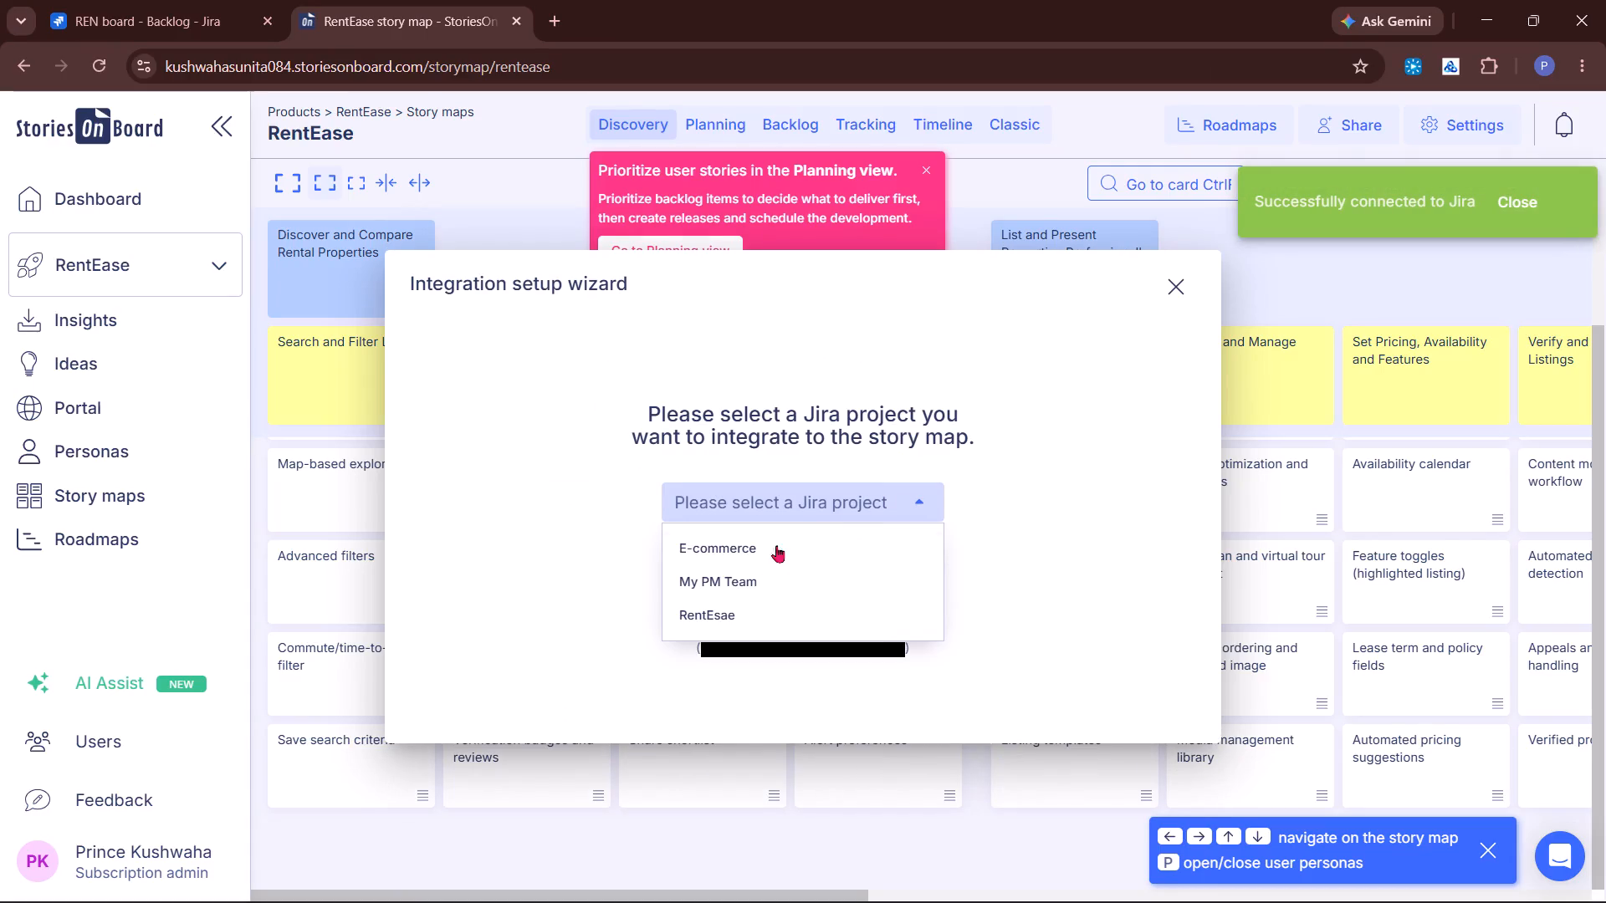
pyautogui.click(708, 618)
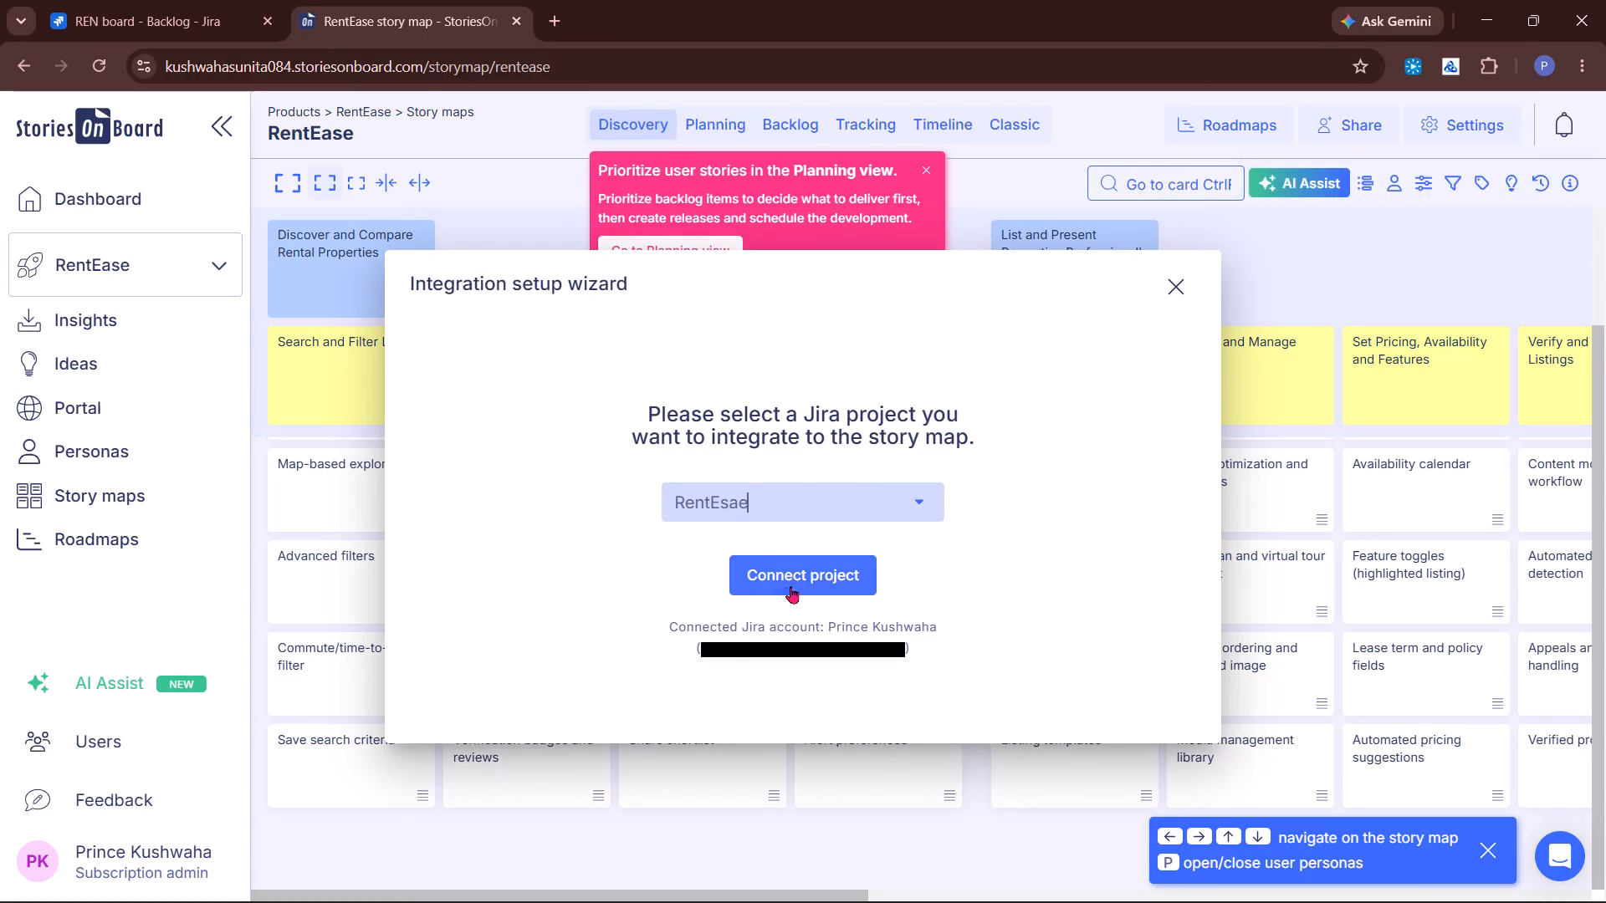
pyautogui.click(792, 585)
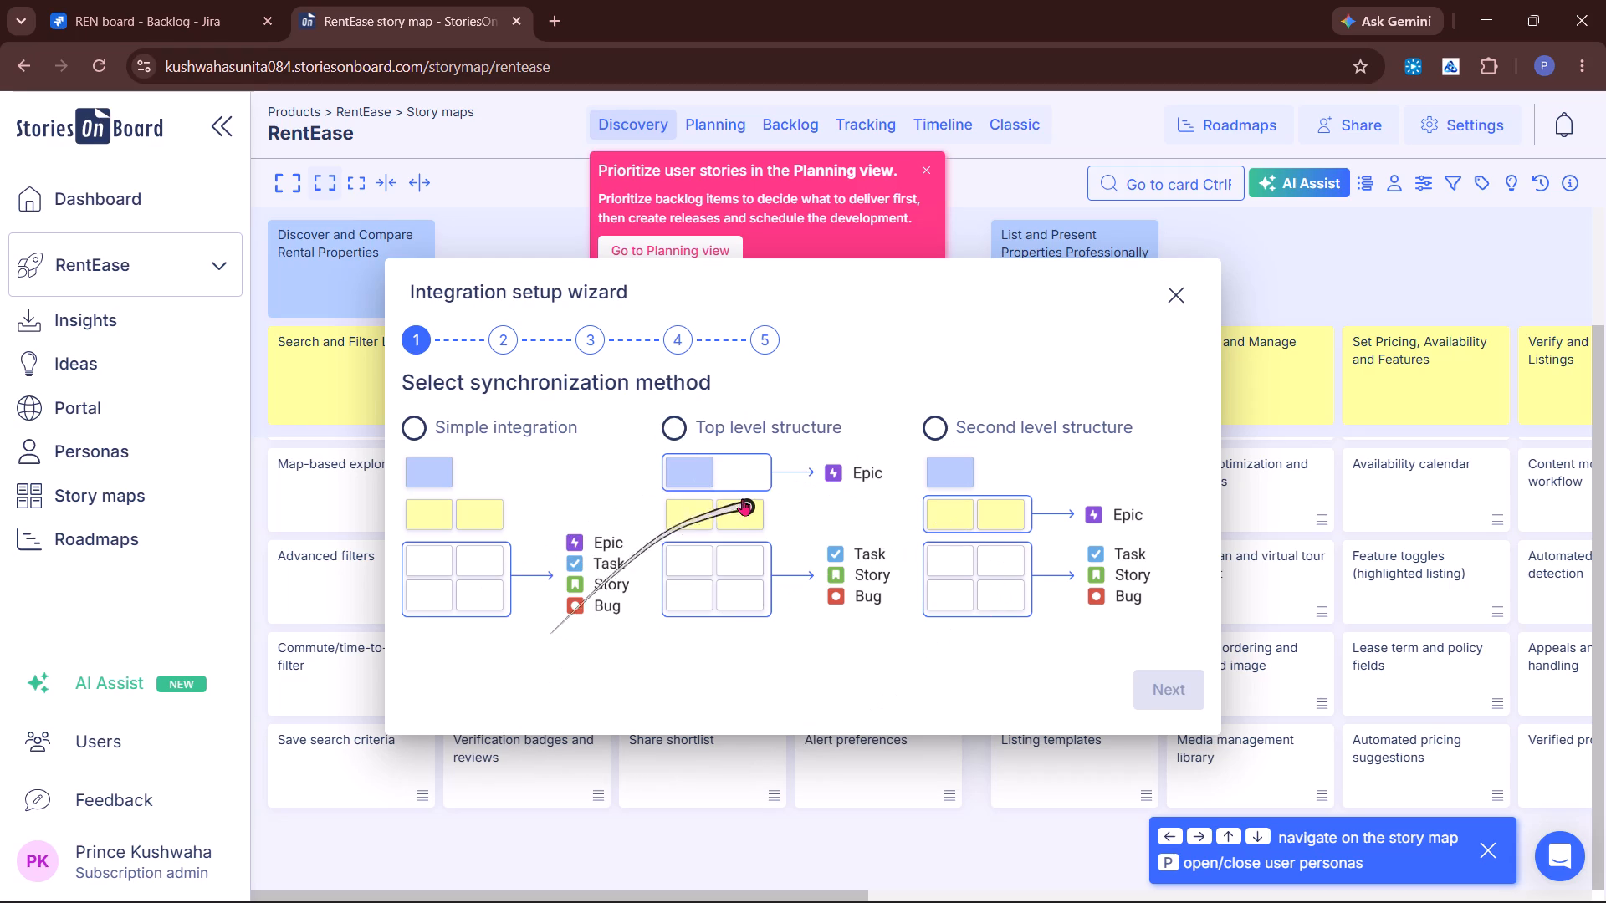
# Choose Simple integration as the synchronization method and add estimation changes and releases to the items kept in sync.
pyautogui.click(410, 430)
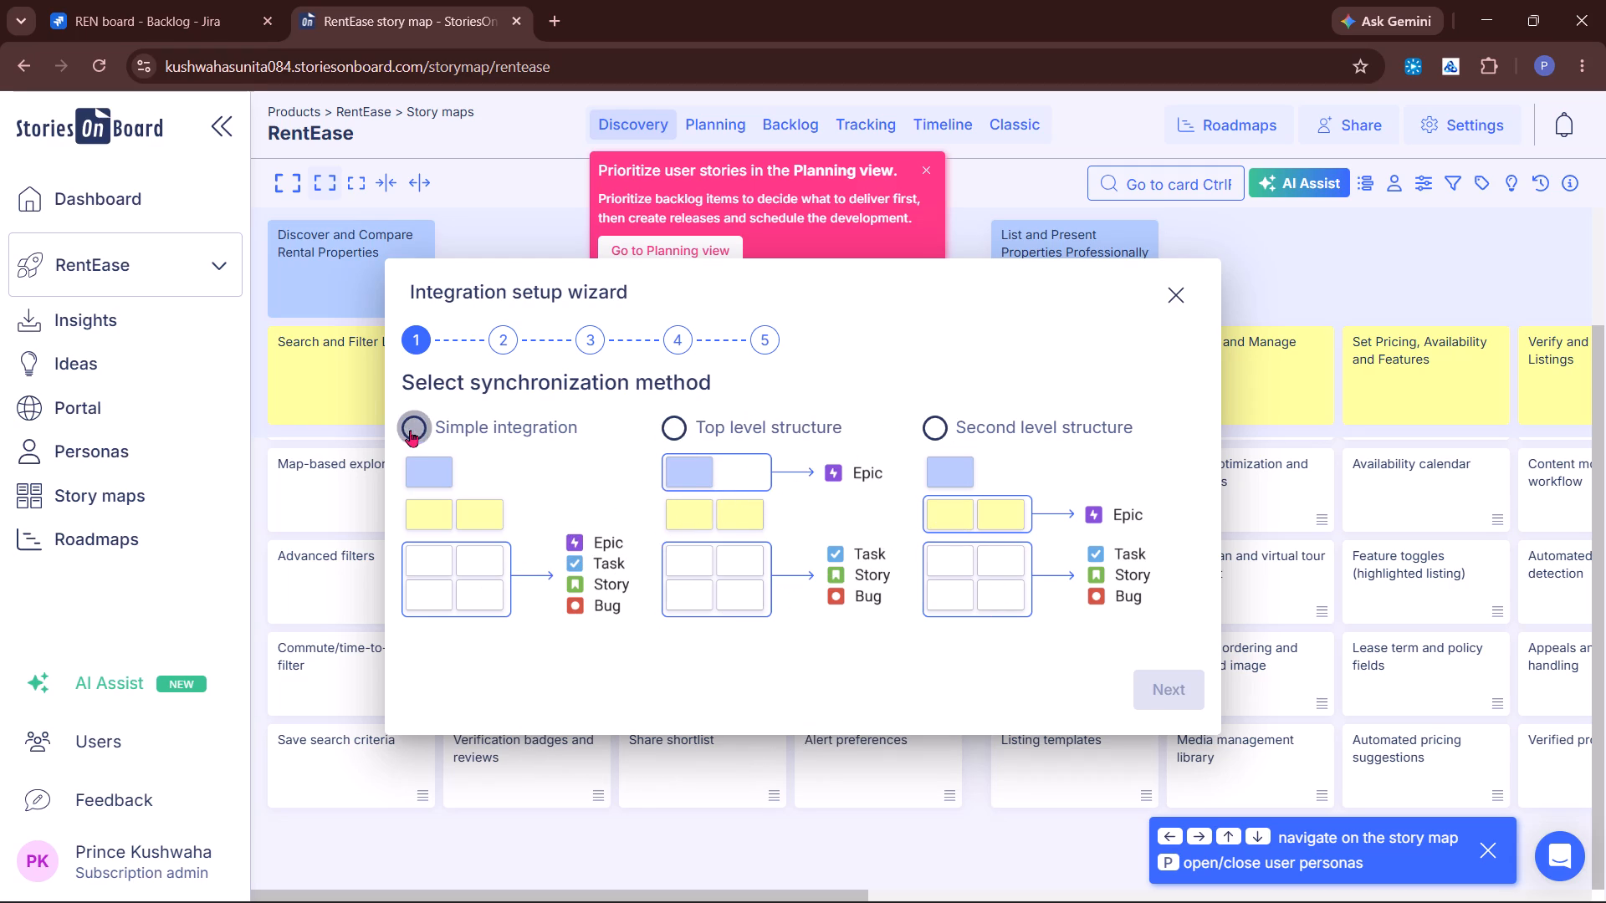
pyautogui.click(1179, 678)
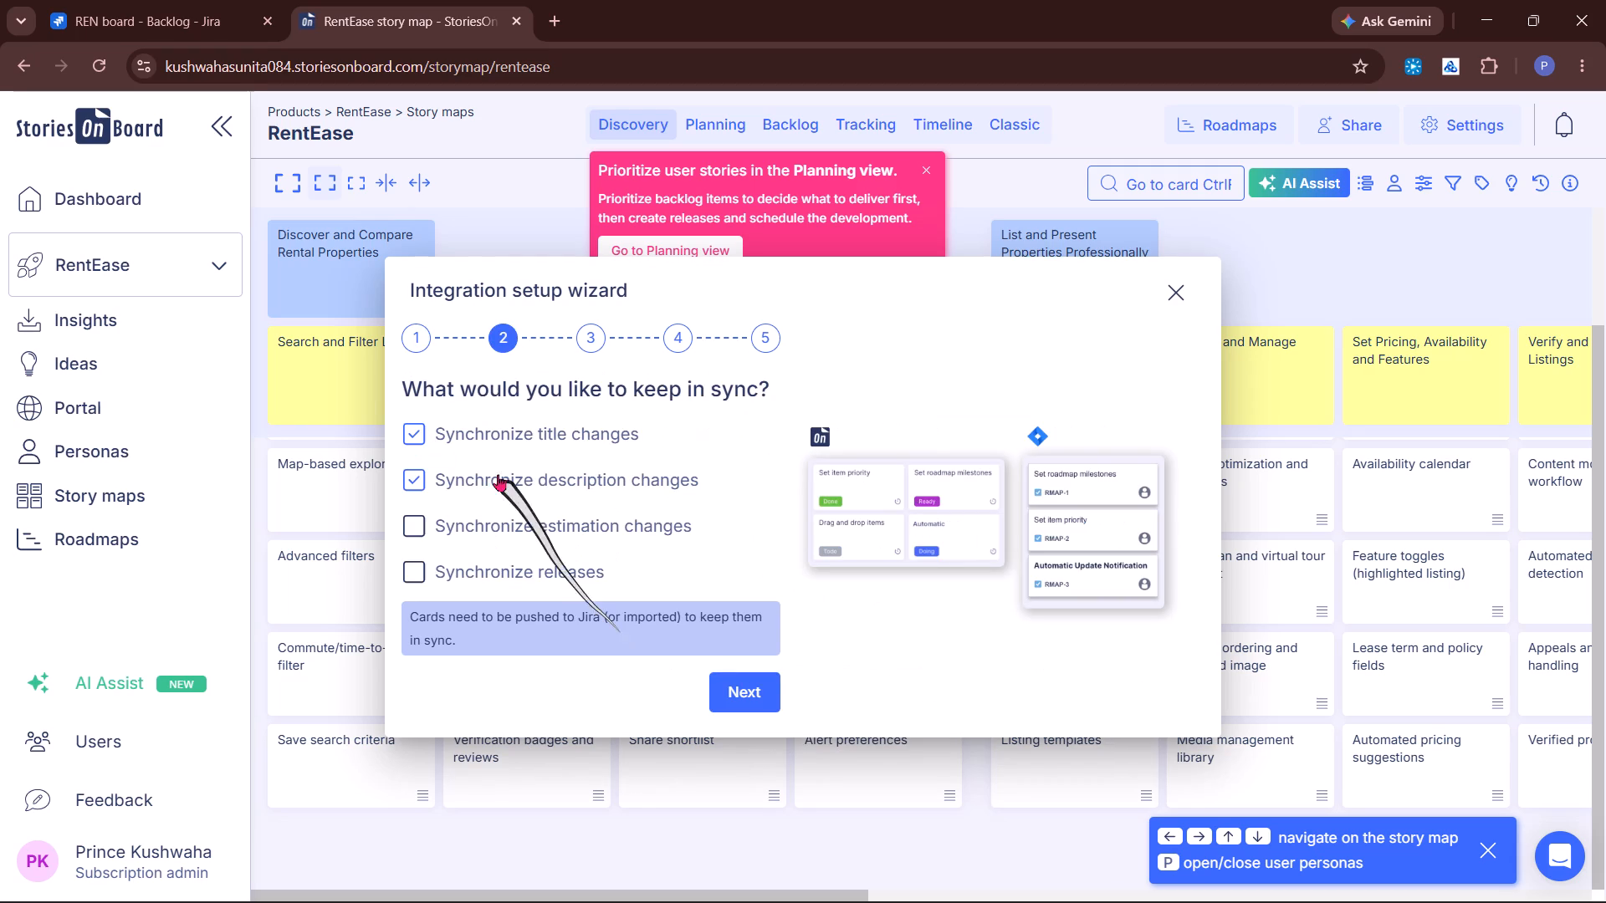
pyautogui.click(406, 528)
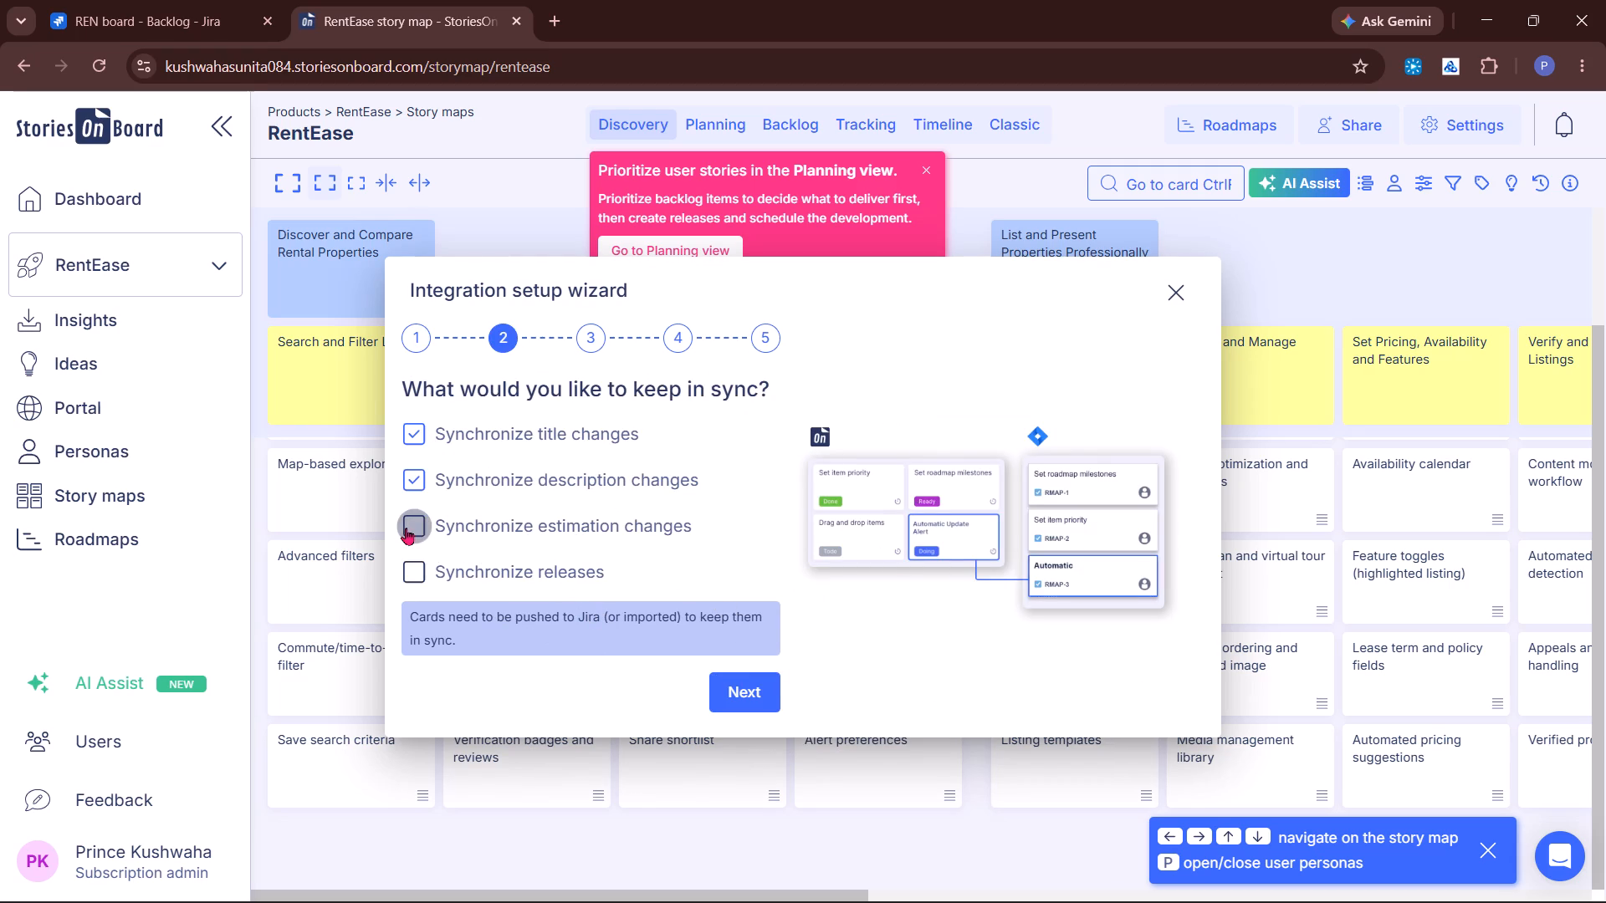
pyautogui.click(412, 569)
pyautogui.click(727, 701)
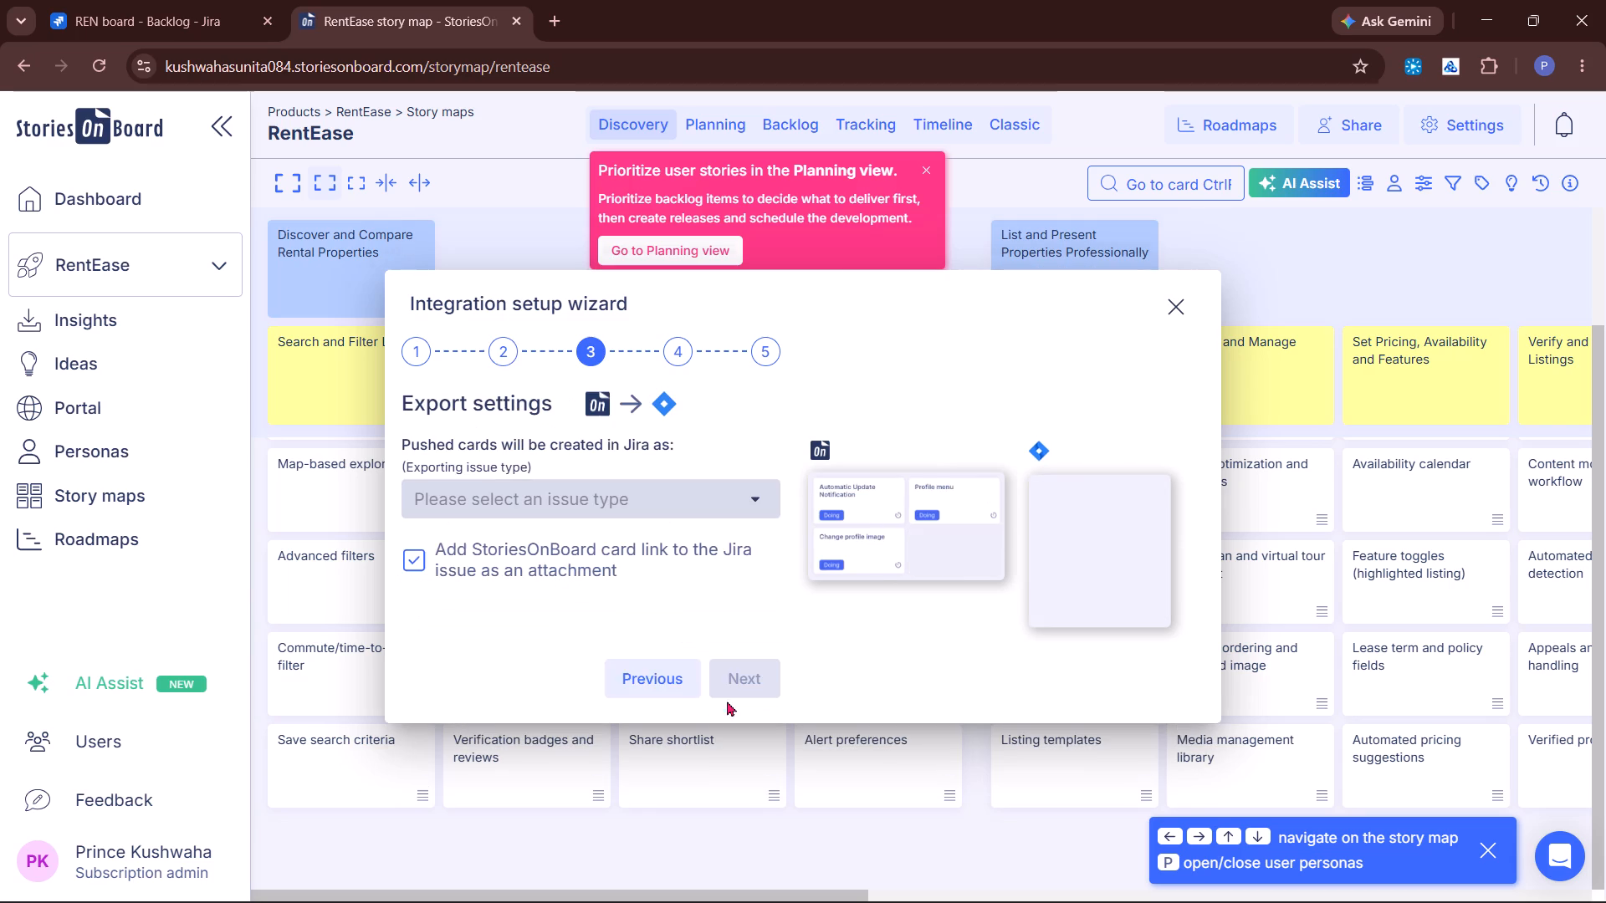
# Set Story as the issue type for cards pushed to Jira and accept the export settings.
pyautogui.click(738, 503)
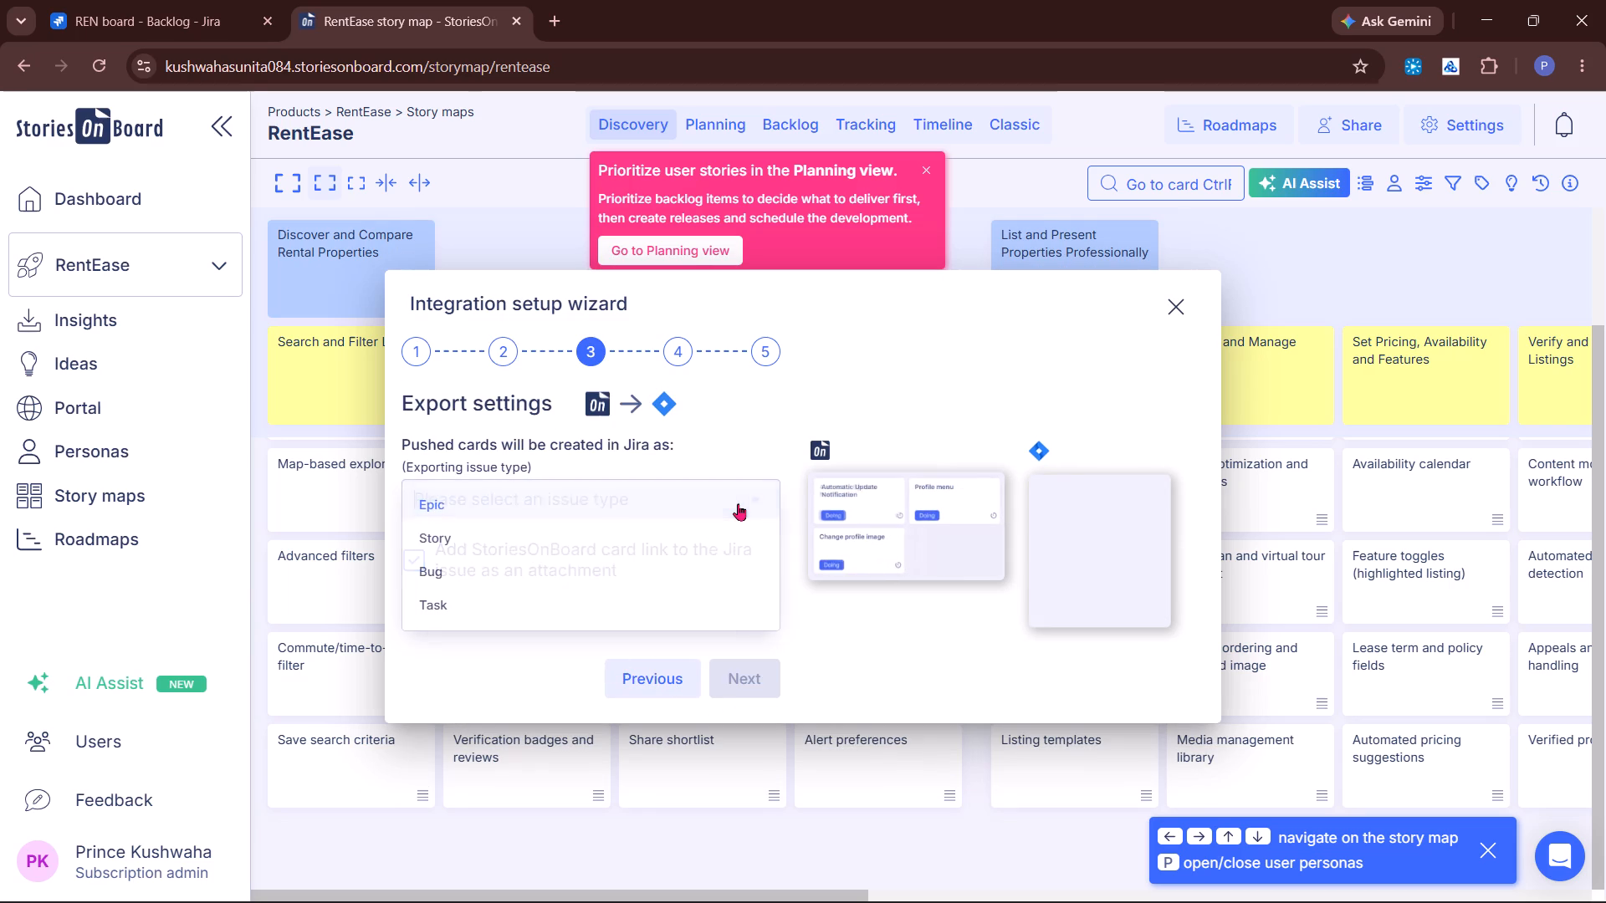
pyautogui.click(457, 538)
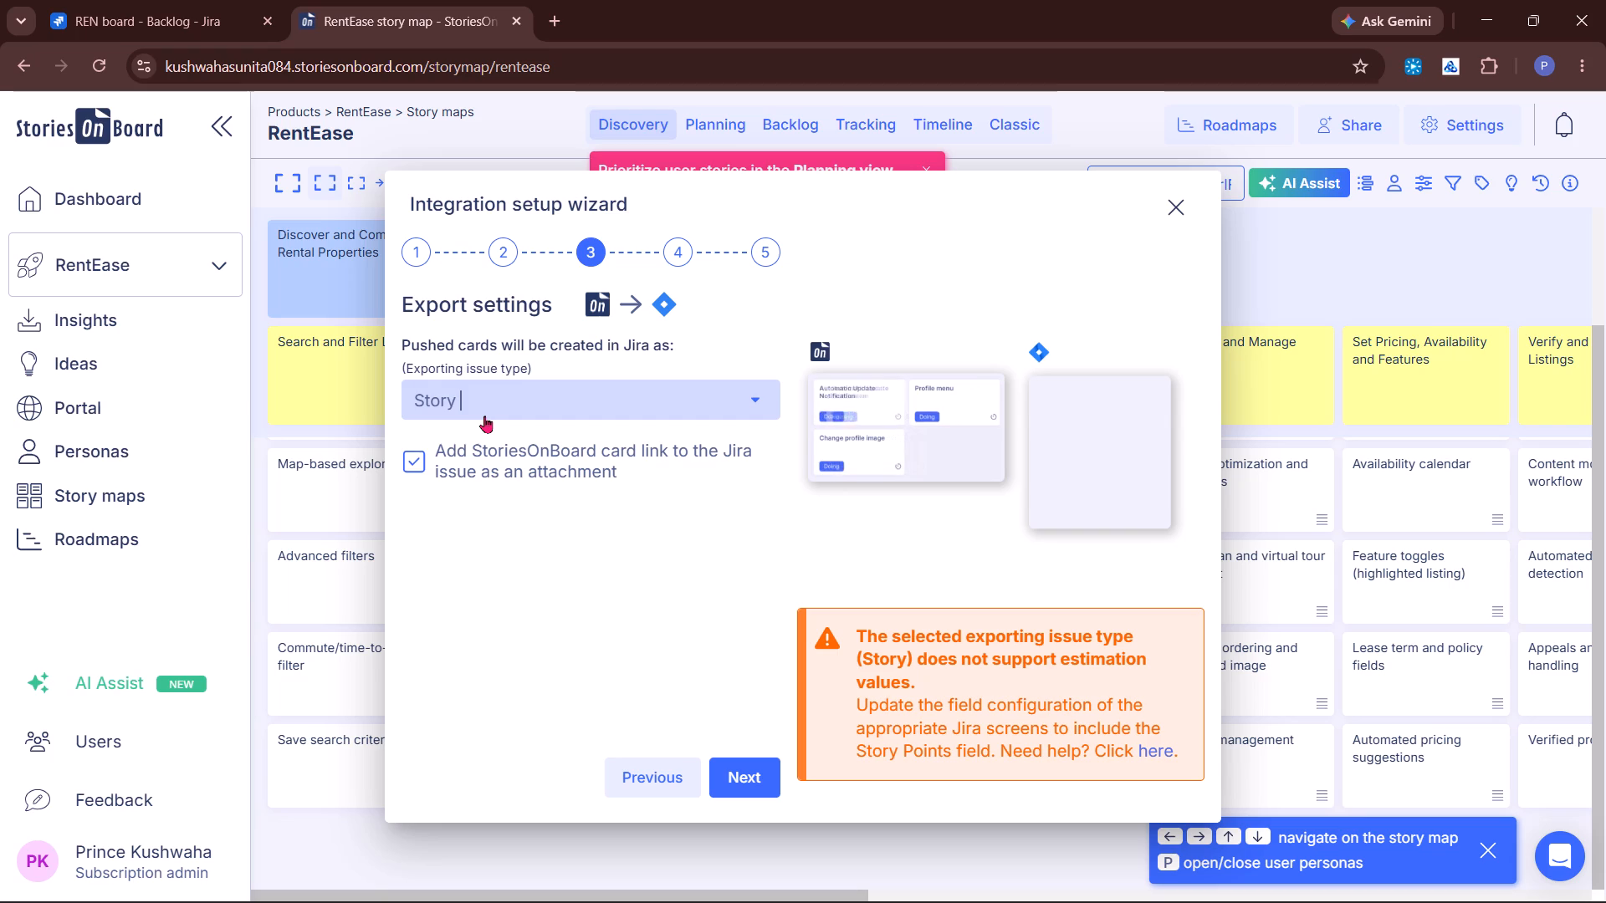
pyautogui.click(748, 778)
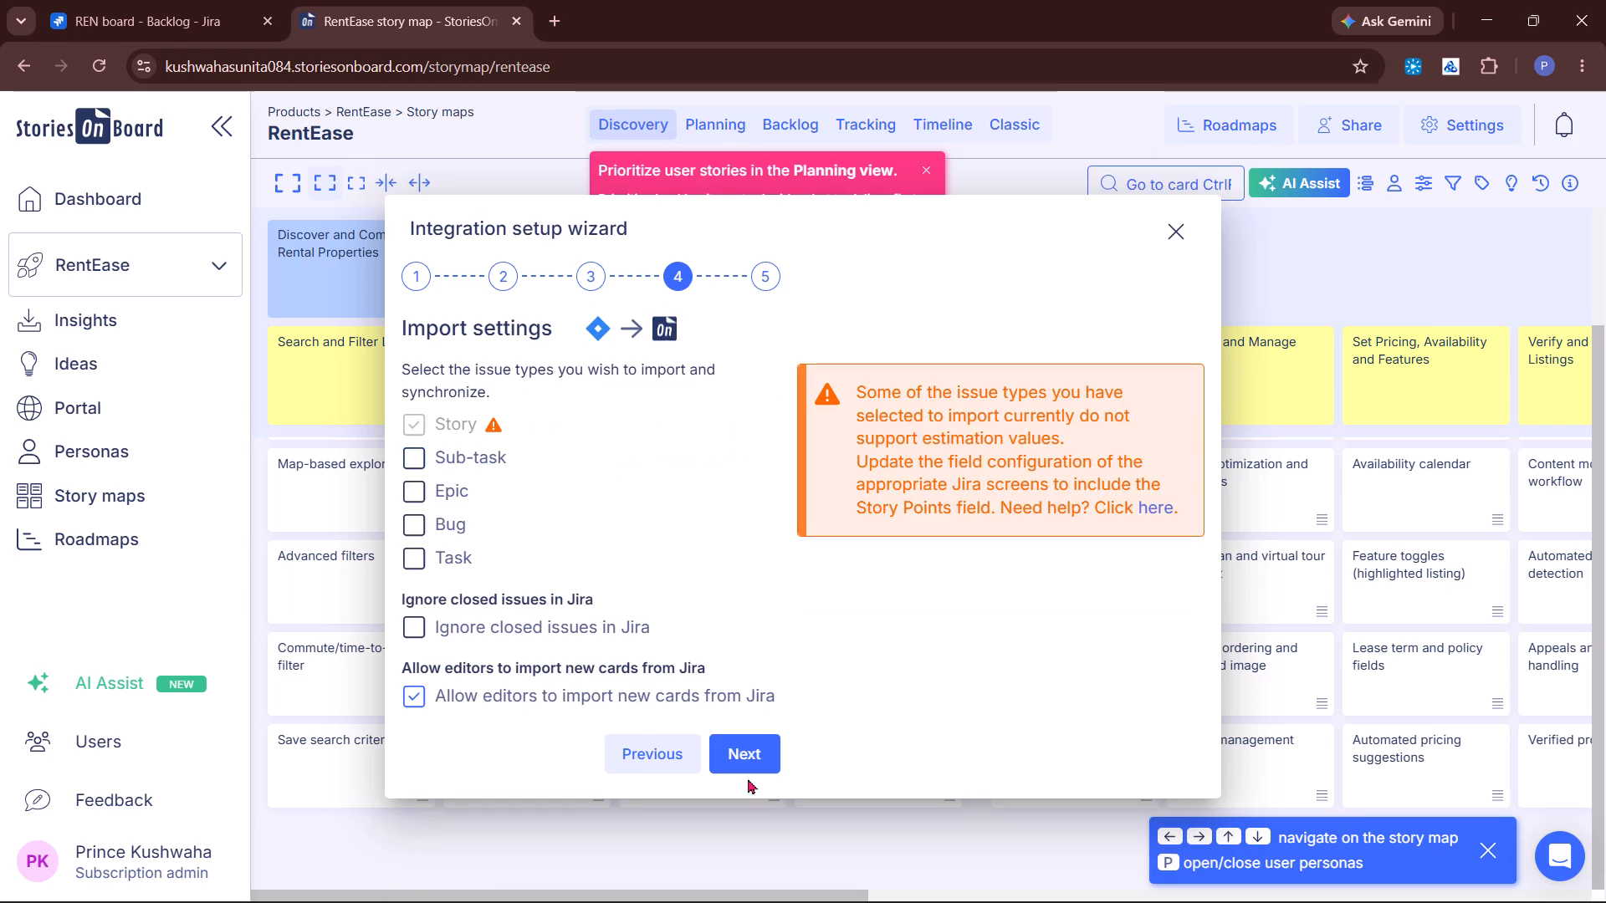
# Include the Epic, Bug, Task and Sub-task issue types in the import settings and accept them.
pyautogui.click(417, 485)
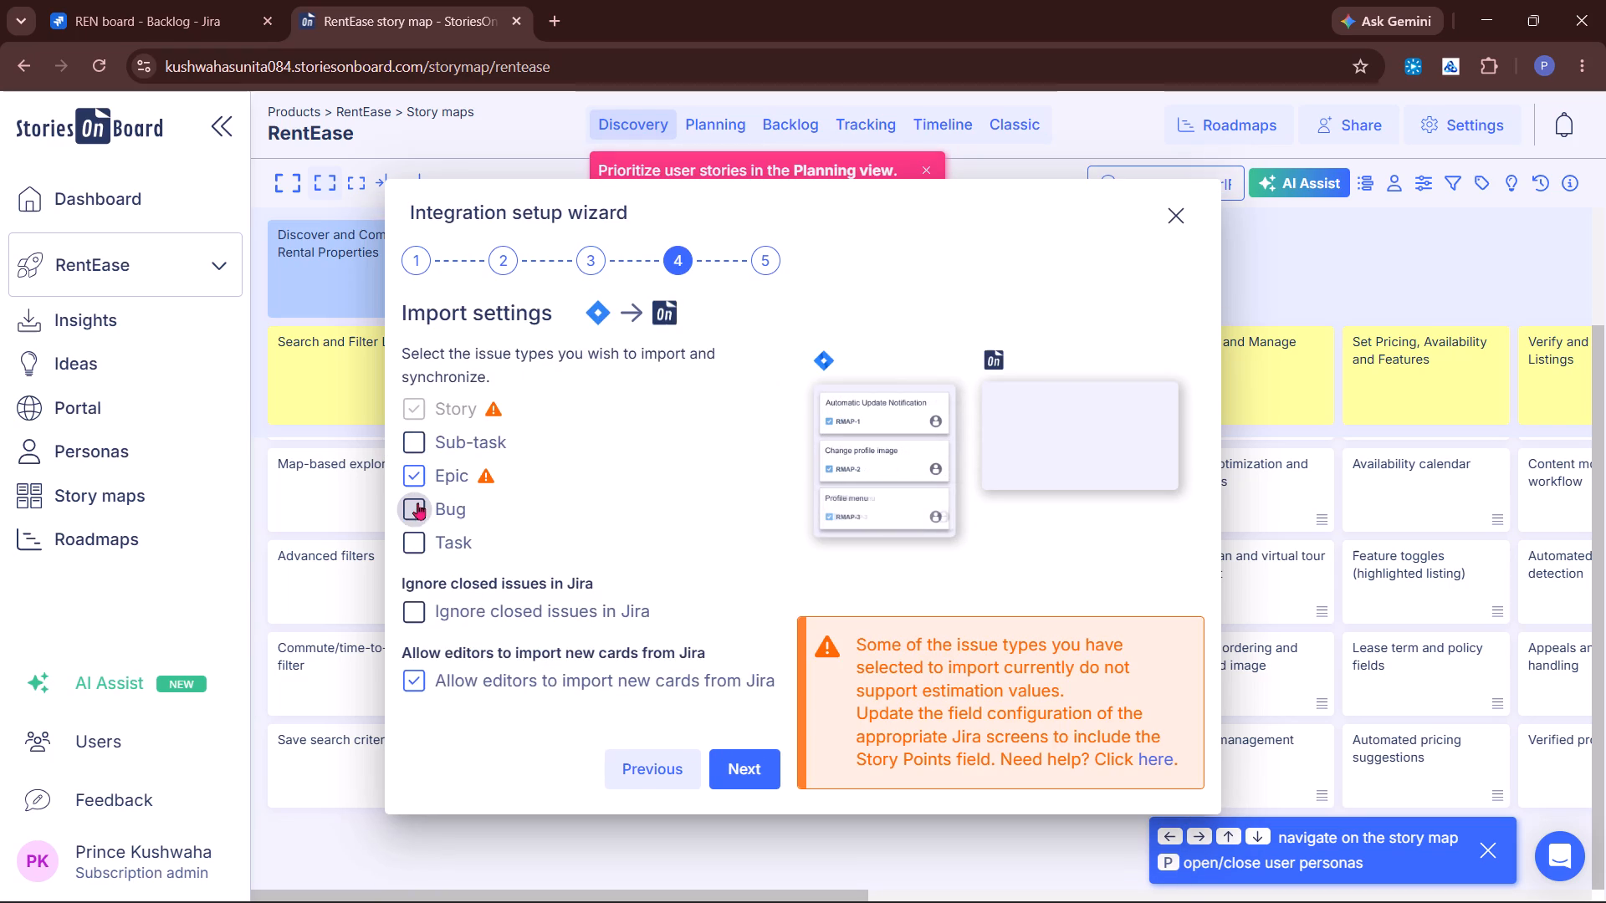
pyautogui.click(417, 507)
pyautogui.click(417, 544)
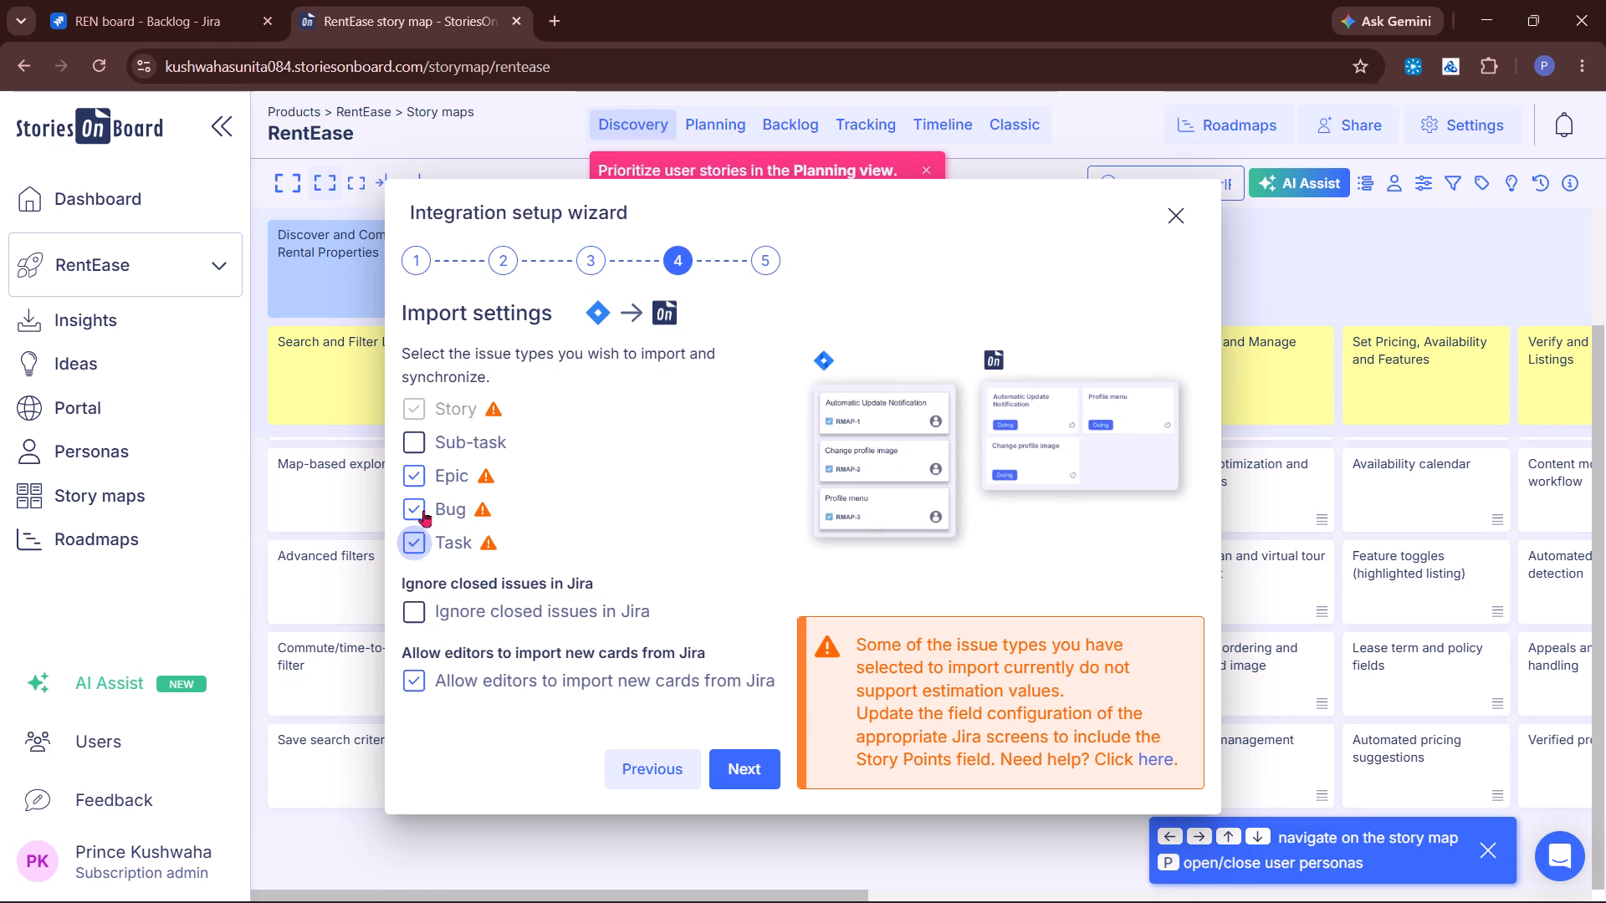
pyautogui.click(420, 448)
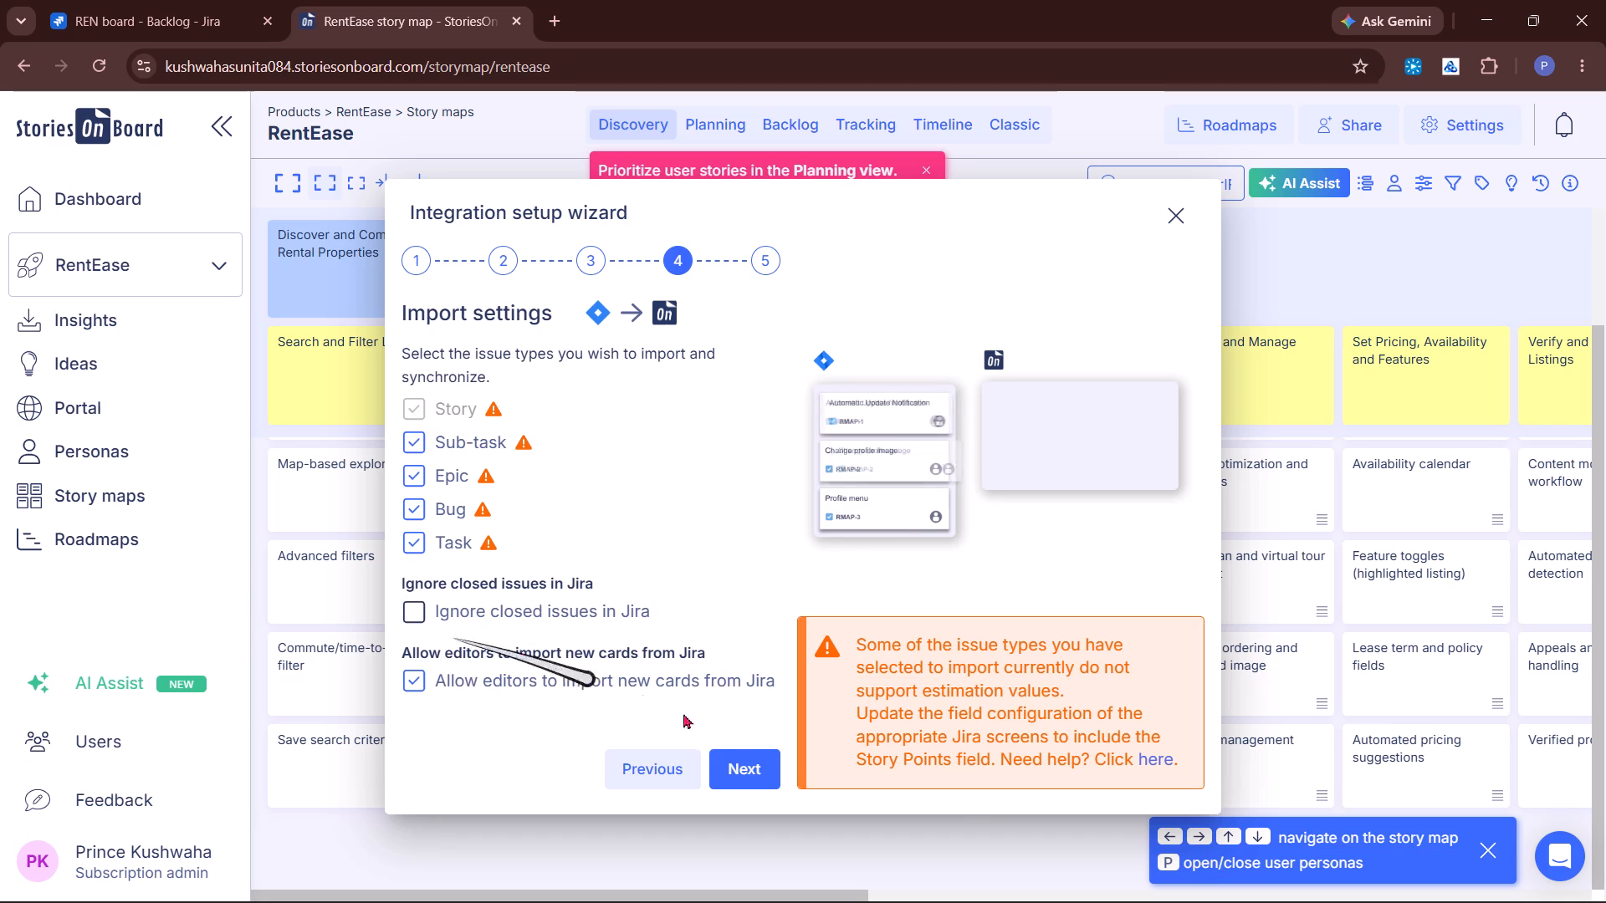
pyautogui.click(759, 777)
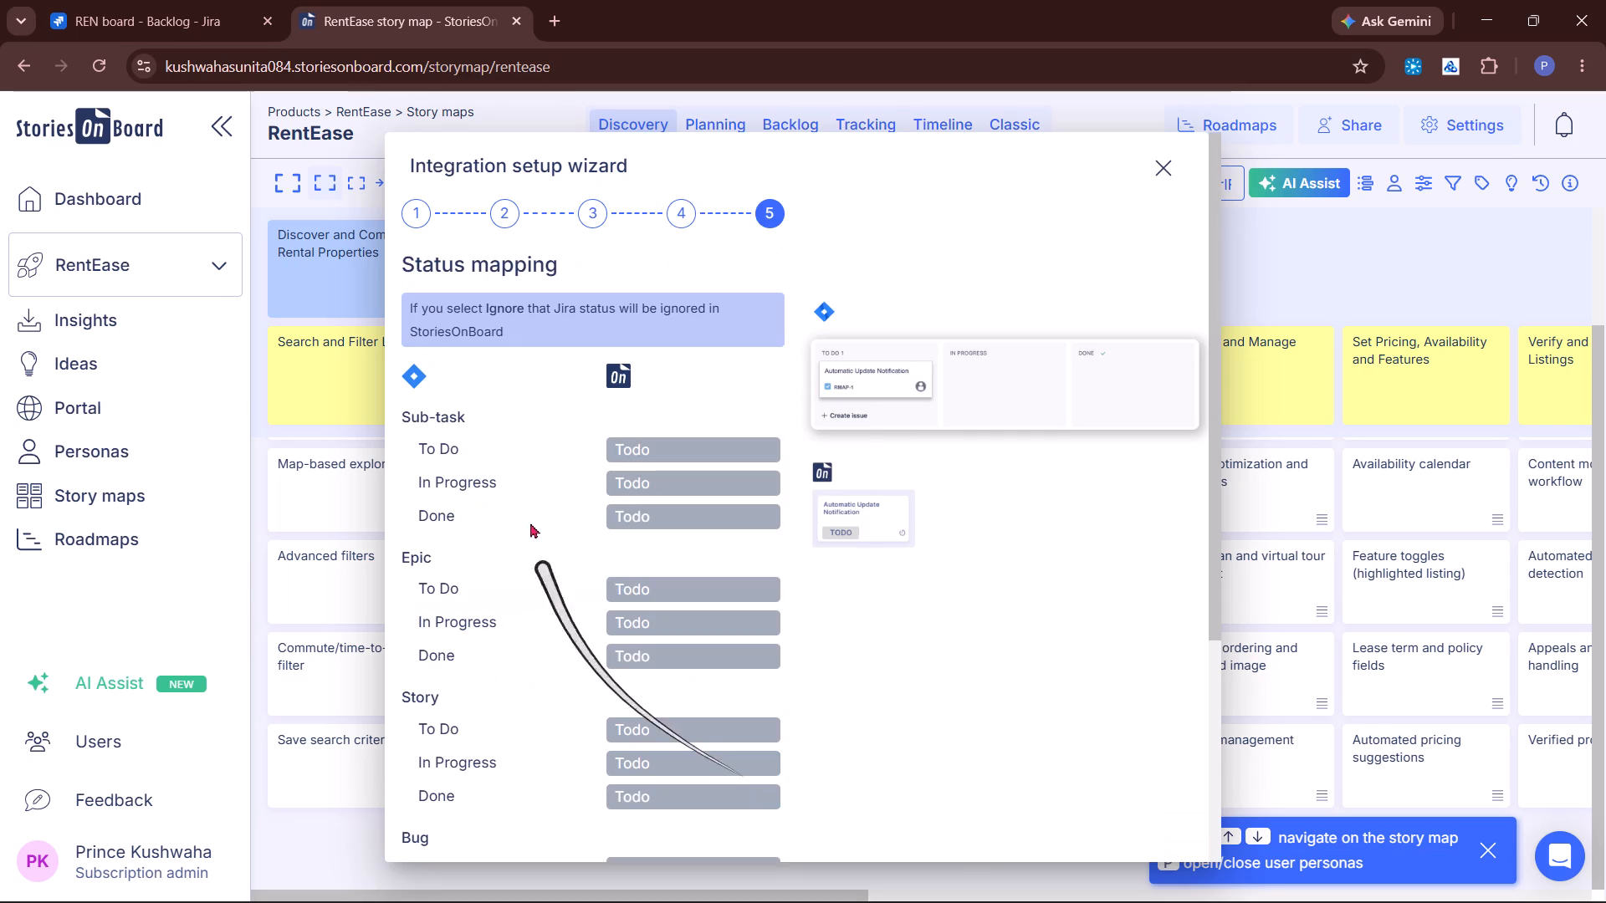
# Accept the default status mapping and complete the Jira integration setup.
pyautogui.scroll(-7, 887, 548)
pyautogui.click(747, 818)
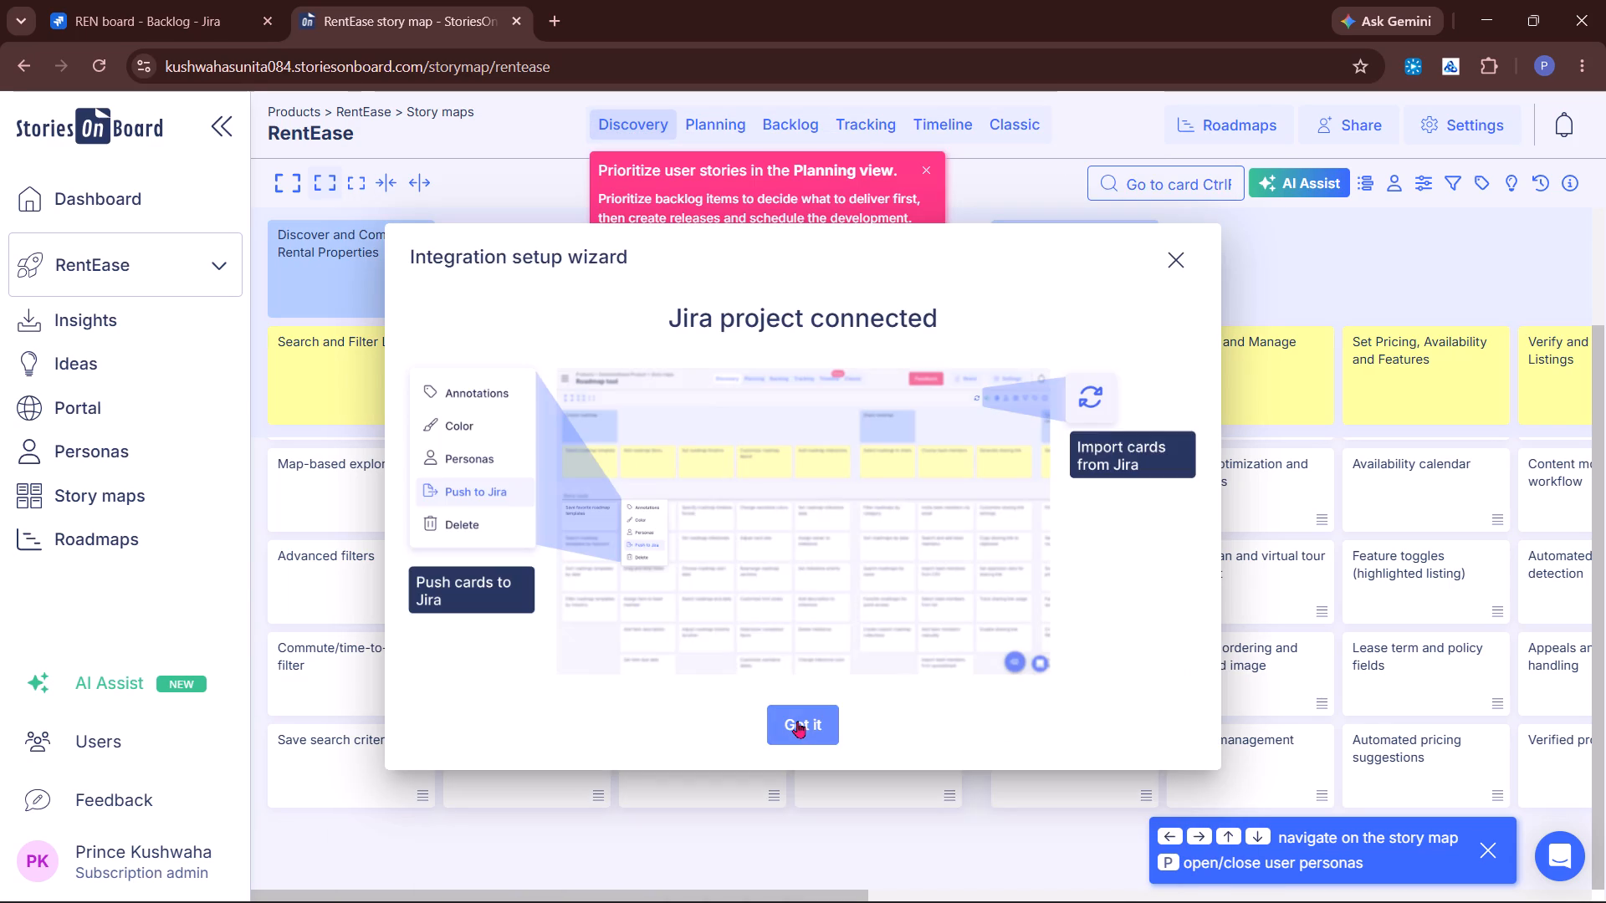
pyautogui.click(797, 721)
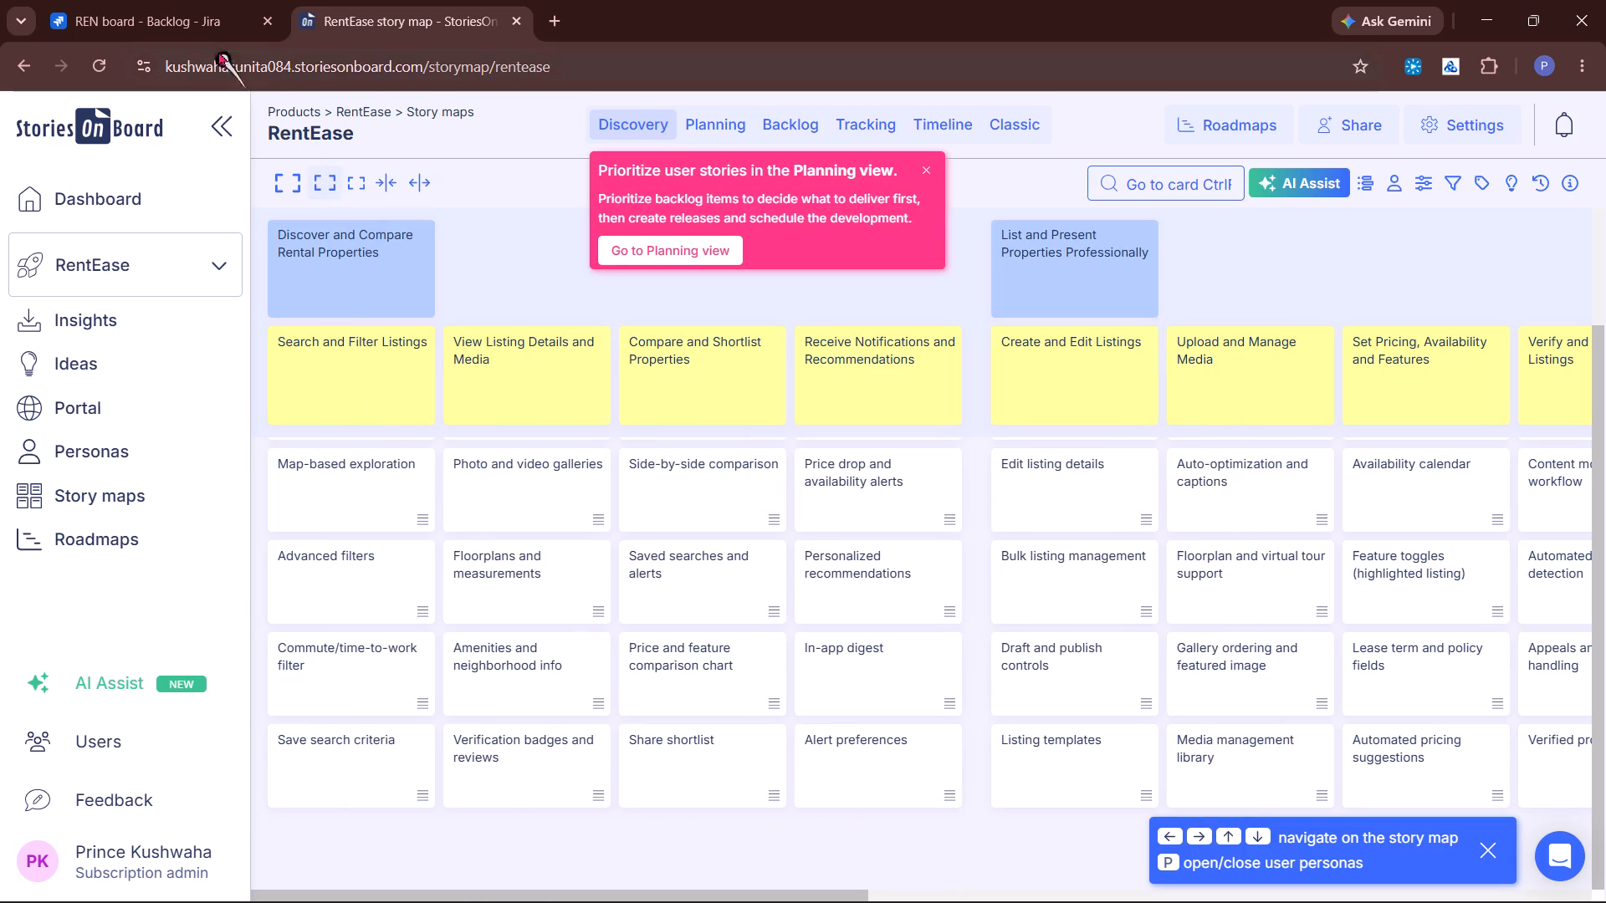
# Check the REN board backlog in Jira, then look over the story cards on the RentEase map in StoriesOnBoard.
pyautogui.click(187, 32)
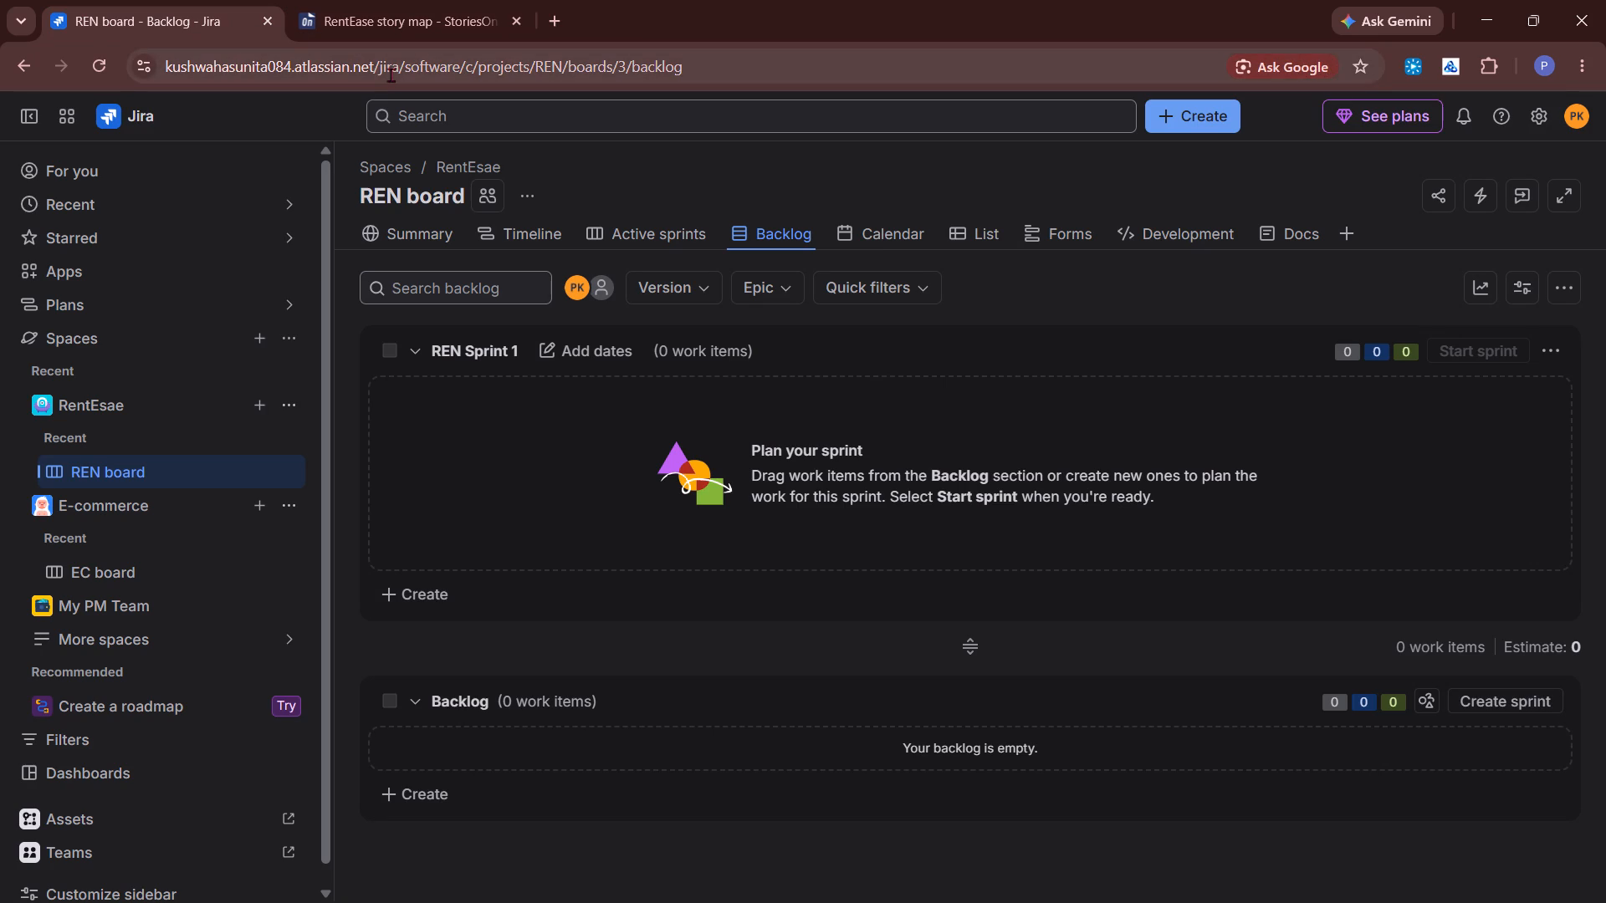
pyautogui.click(365, 4)
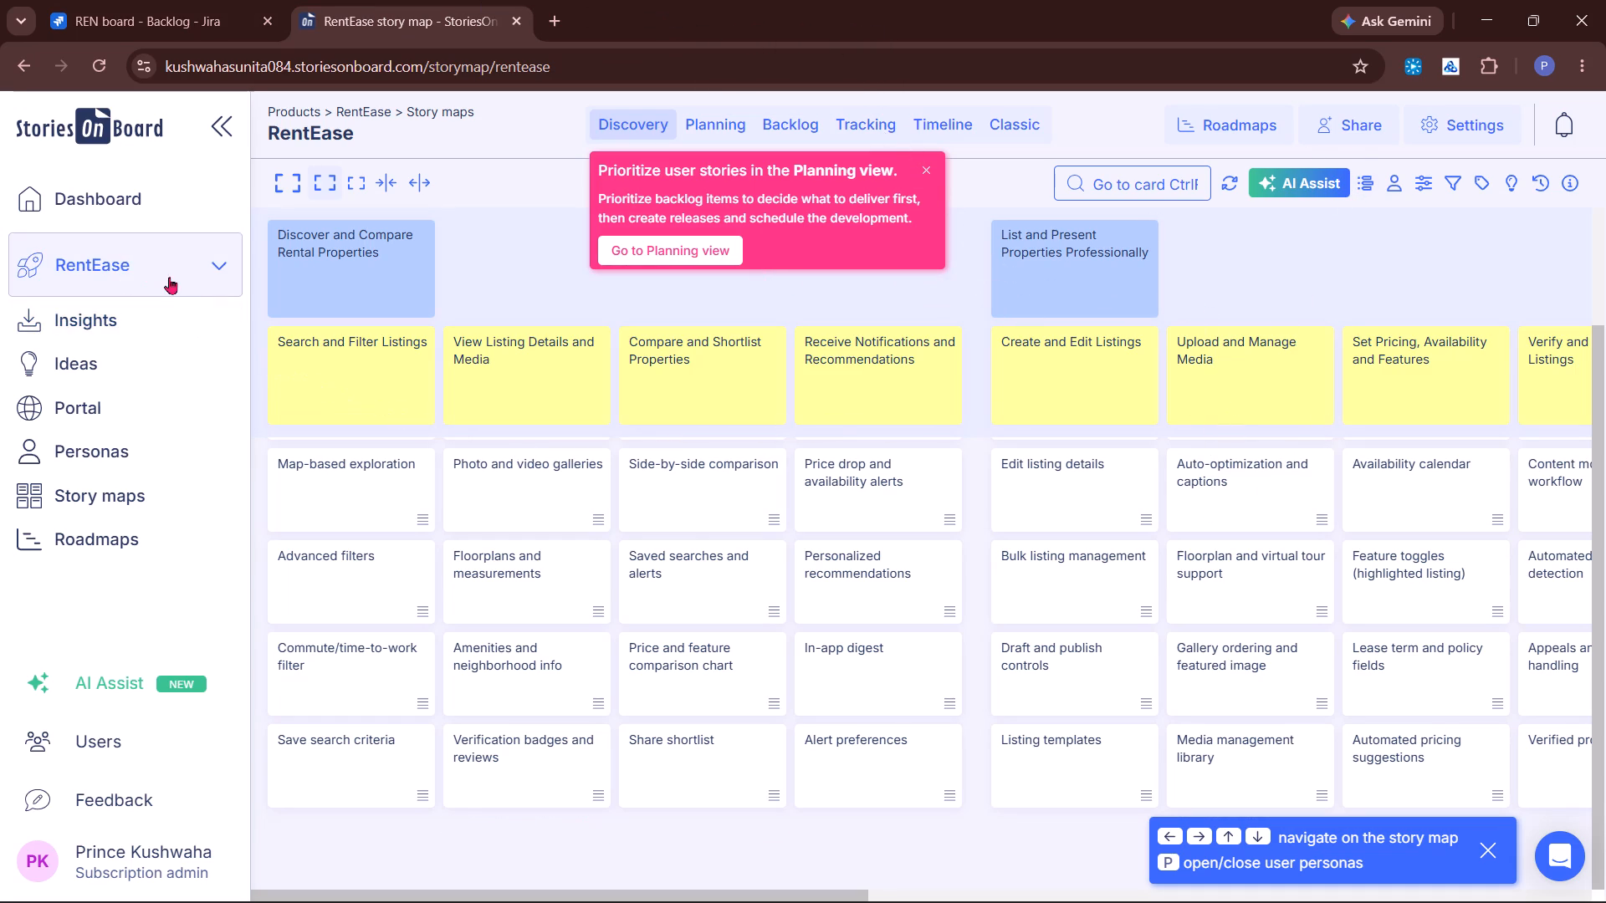
pyautogui.scroll(-6, 867, 574)
pyautogui.hscroll(-4, 867, 574)
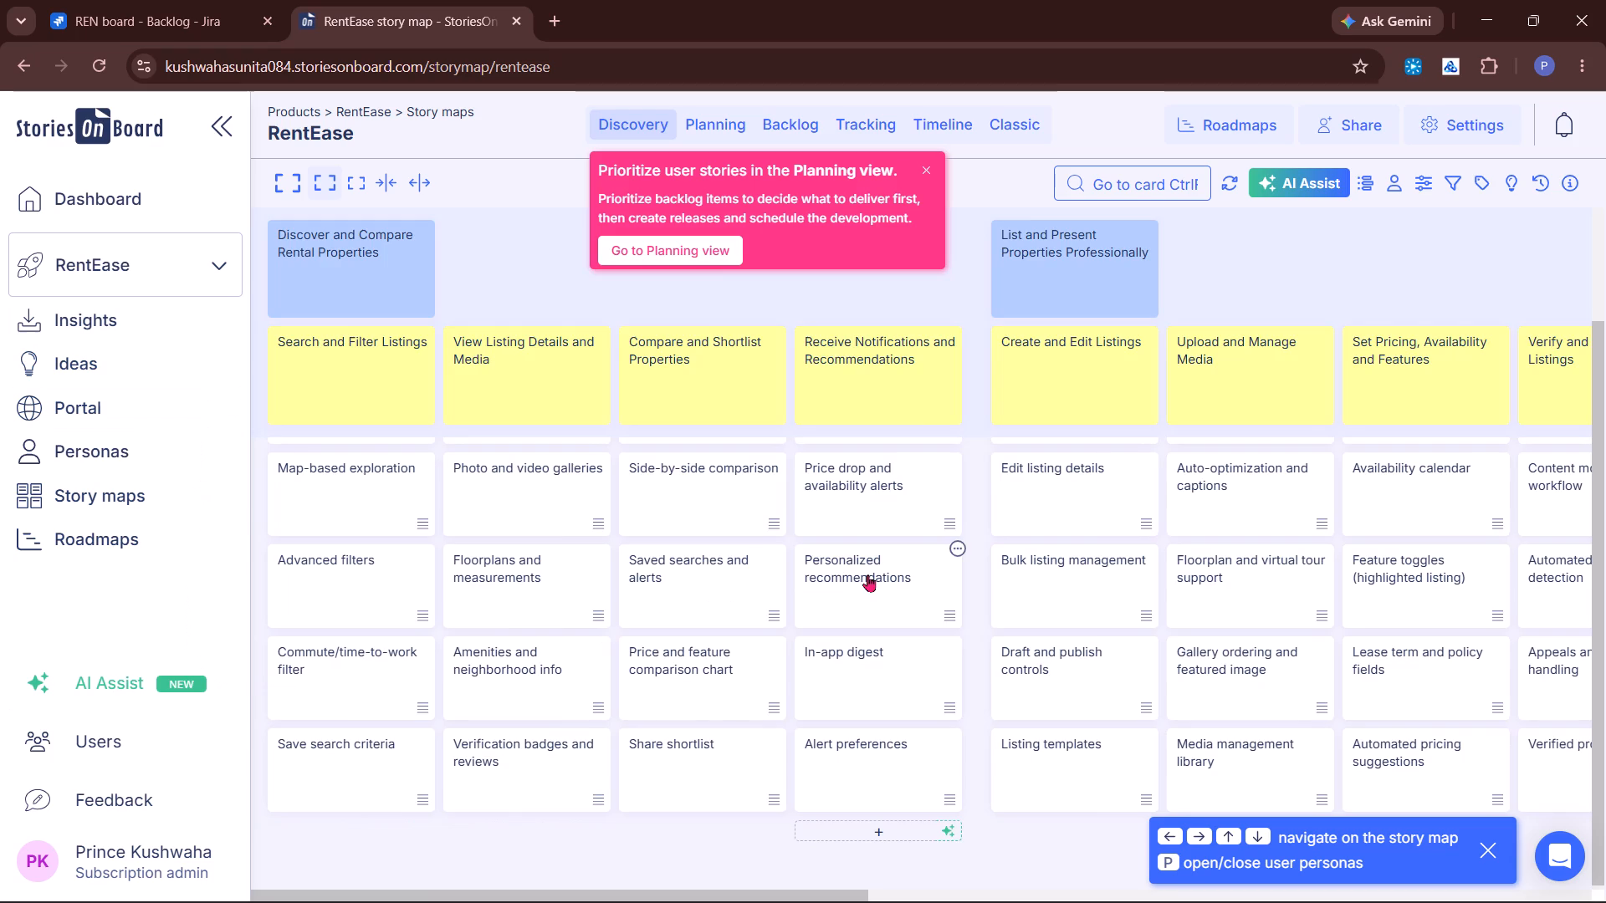
pyautogui.hscroll(-6, 867, 574)
pyautogui.hscroll(6, 867, 574)
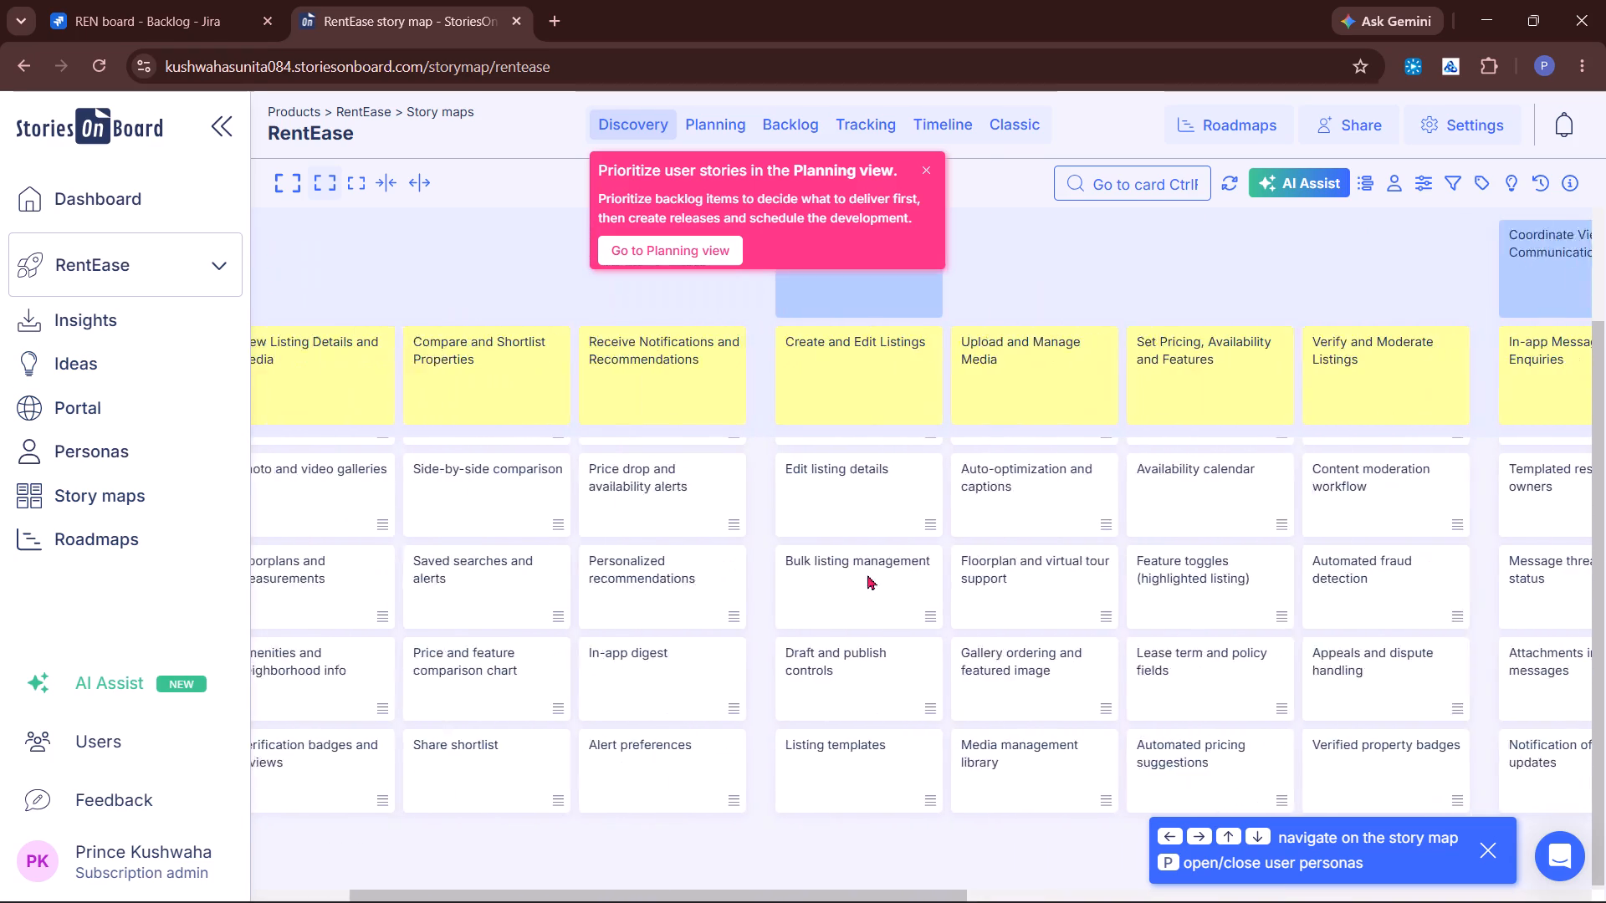
# Examine the REN board's active sprints and backlog in Jira for story map cards, then return to the RentEase story map.
pyautogui.click(167, 18)
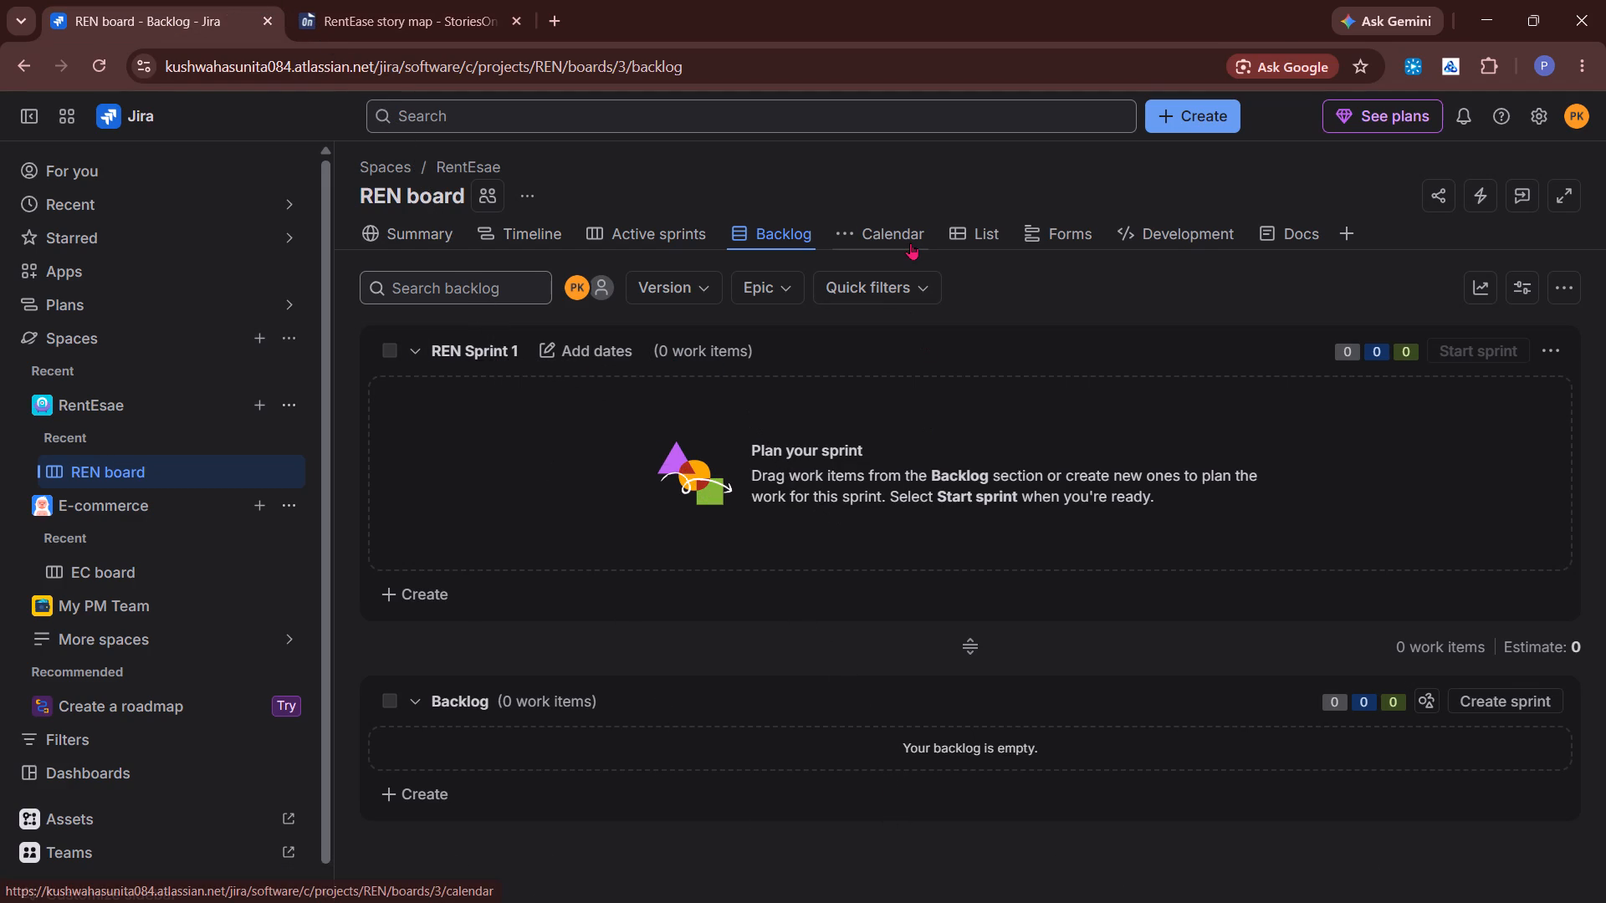
pyautogui.click(655, 232)
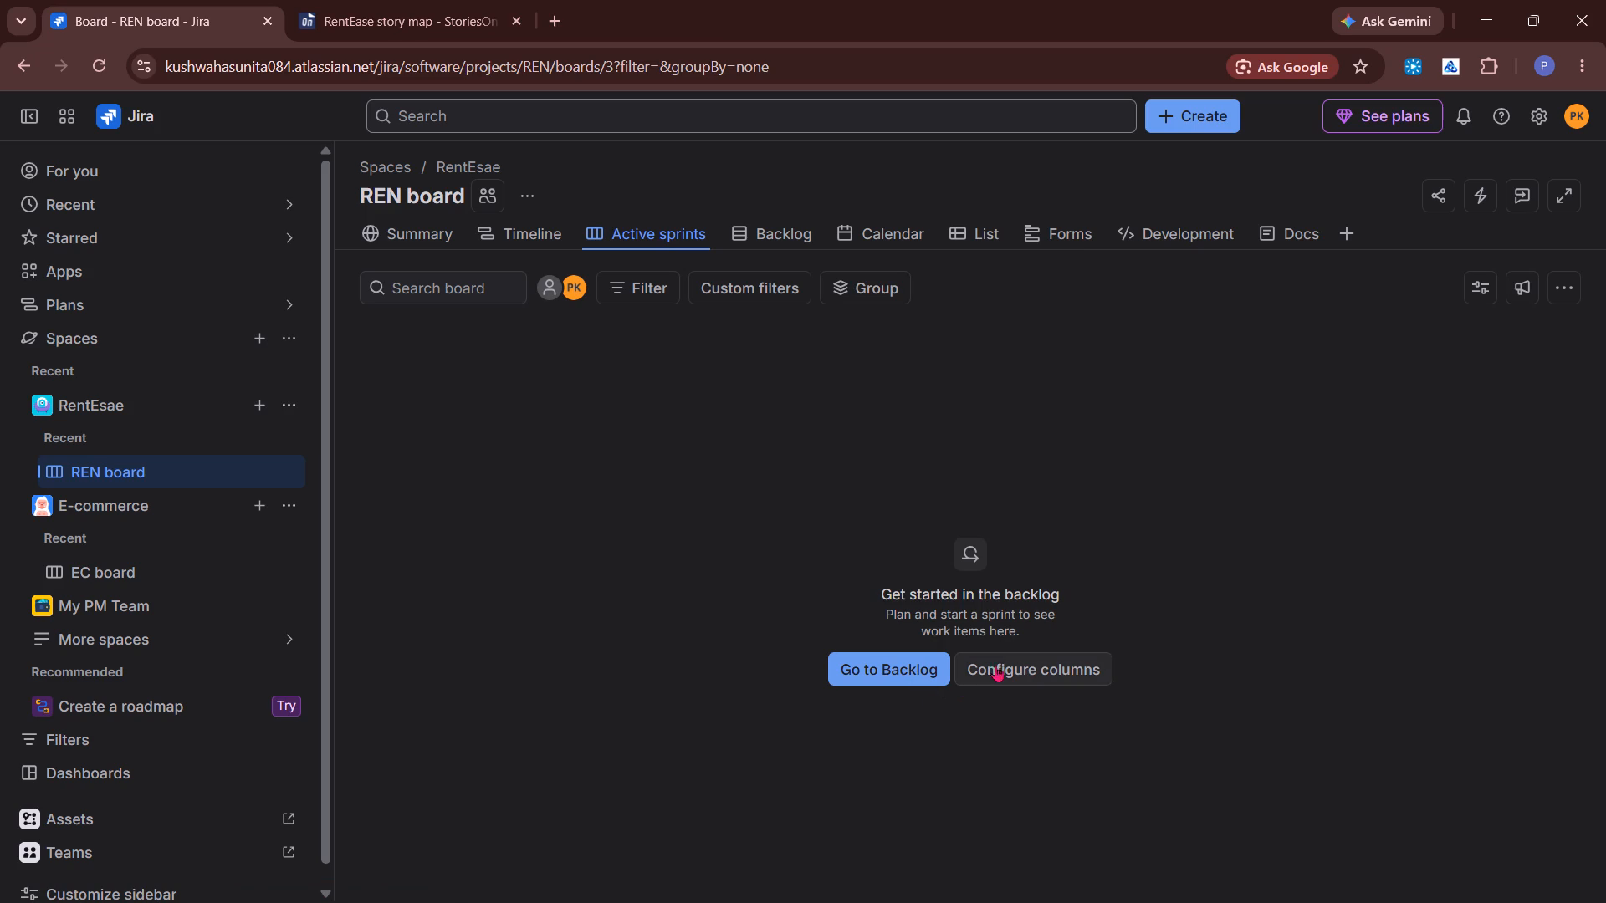
pyautogui.click(790, 236)
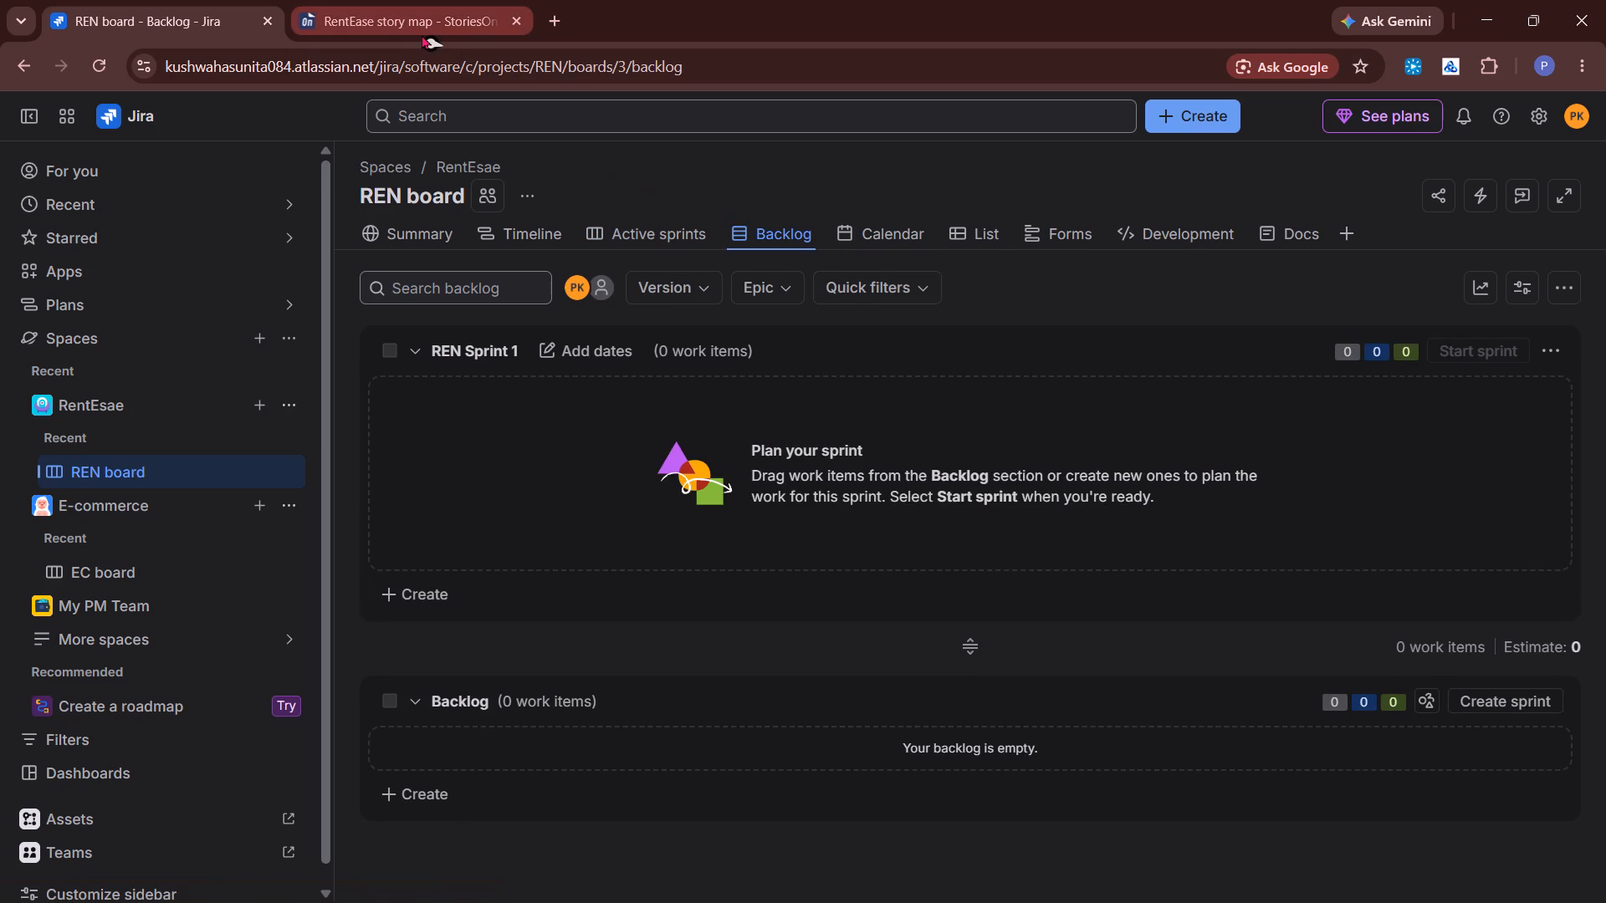
pyautogui.click(422, 34)
pyautogui.click(208, 28)
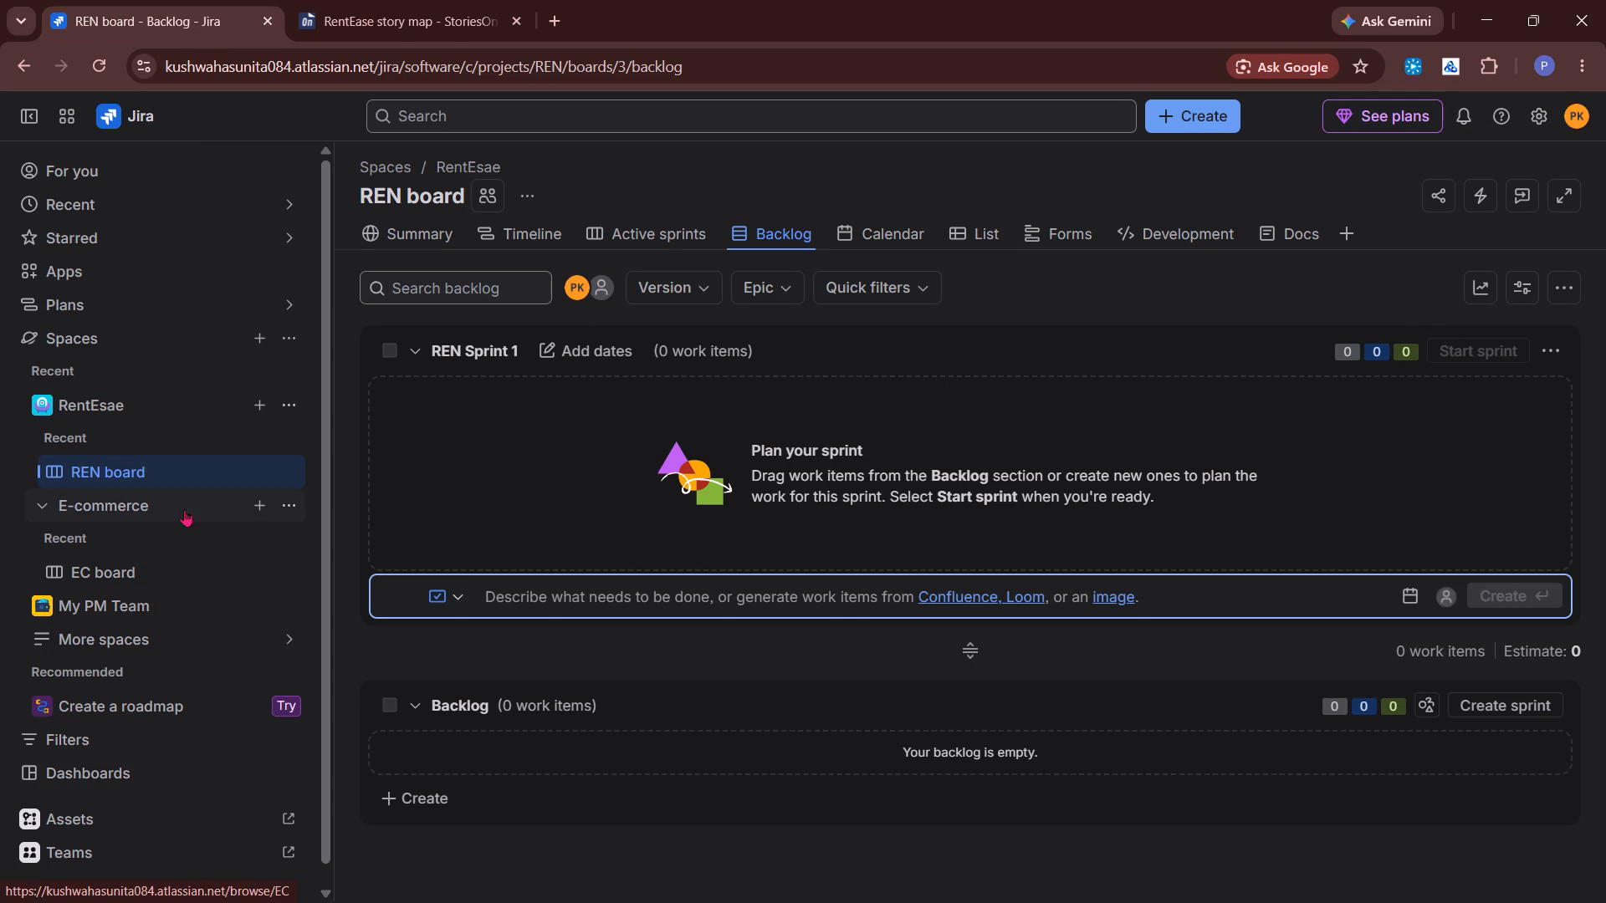
pyautogui.click(122, 406)
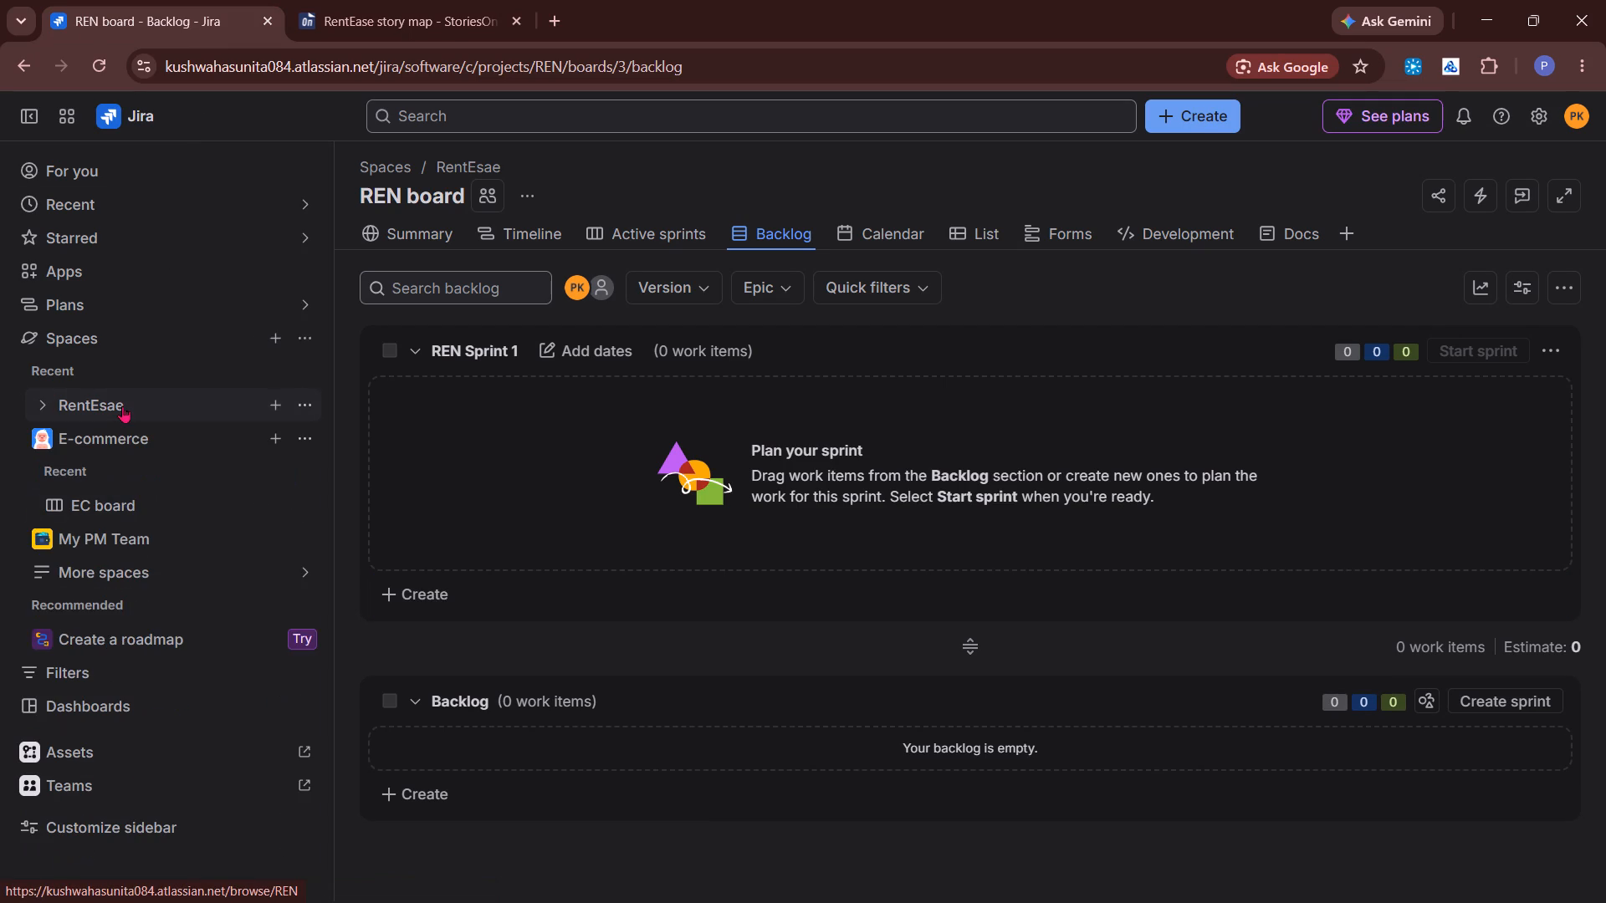
pyautogui.click(122, 406)
pyautogui.click(130, 480)
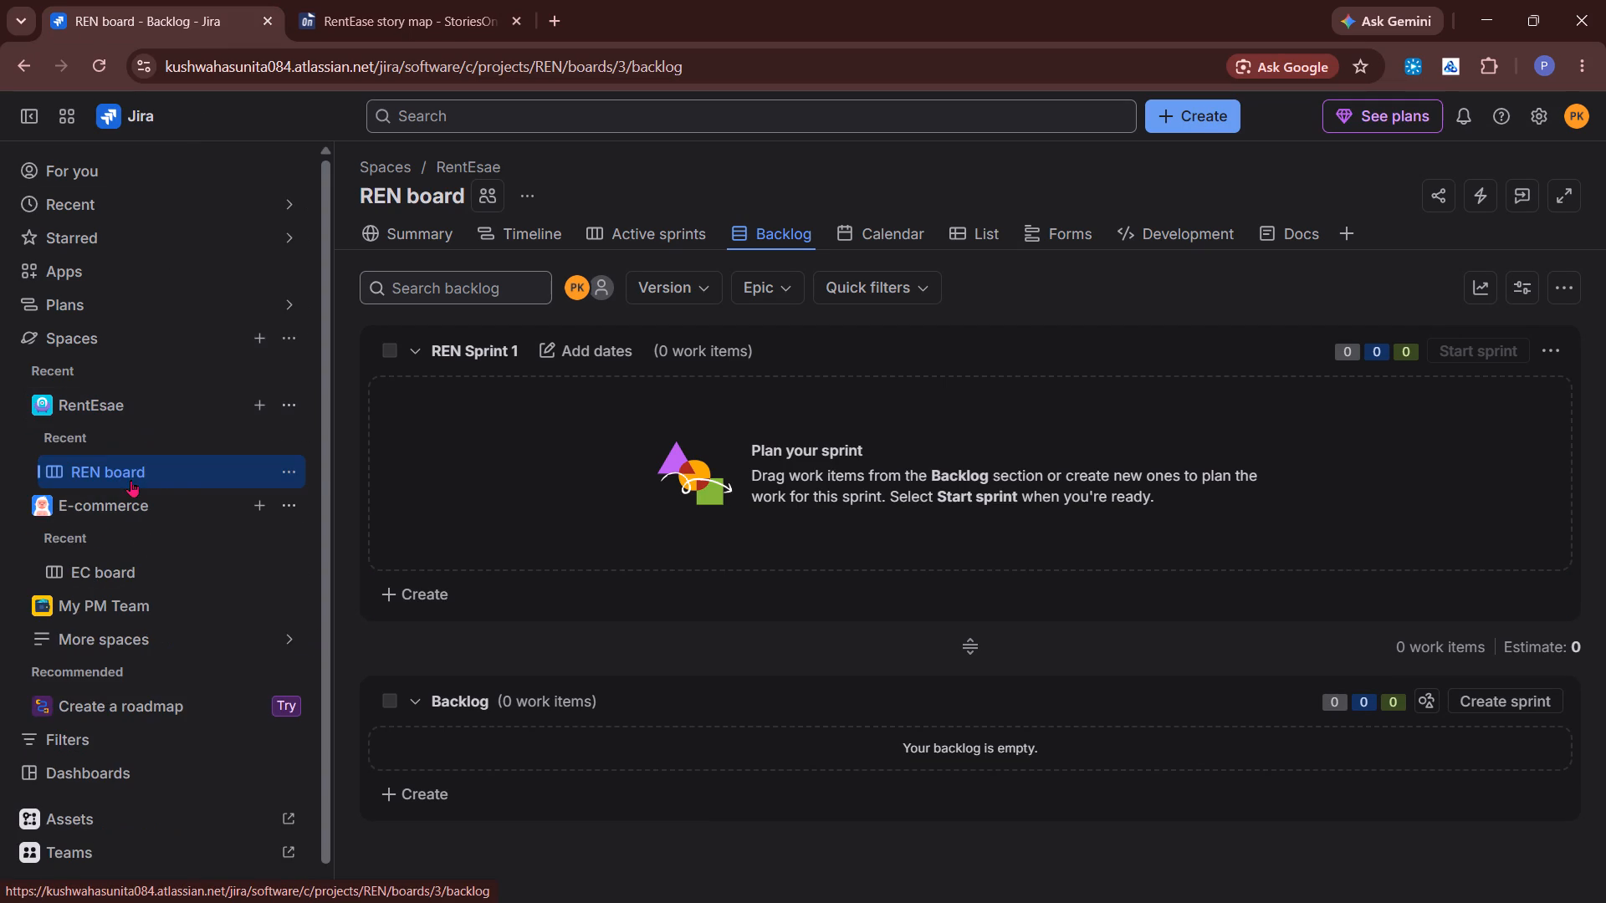
pyautogui.click(412, 34)
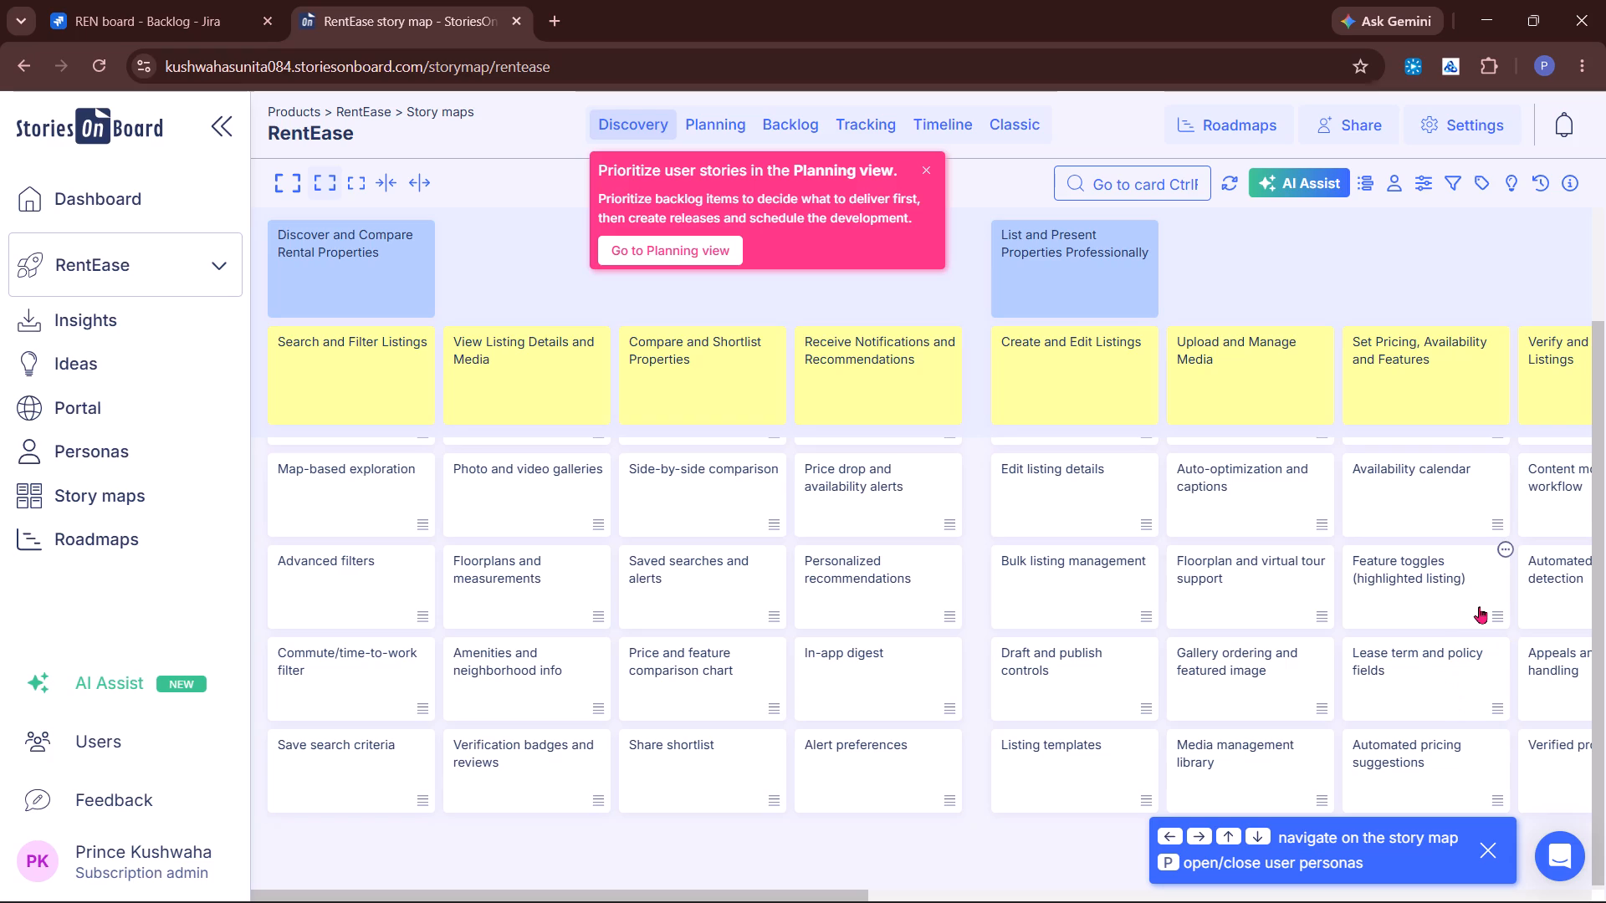
# Check the REN board backlog in Jira once more, and return to the RentEase story map in StoriesOnBoard.
pyautogui.click(146, 3)
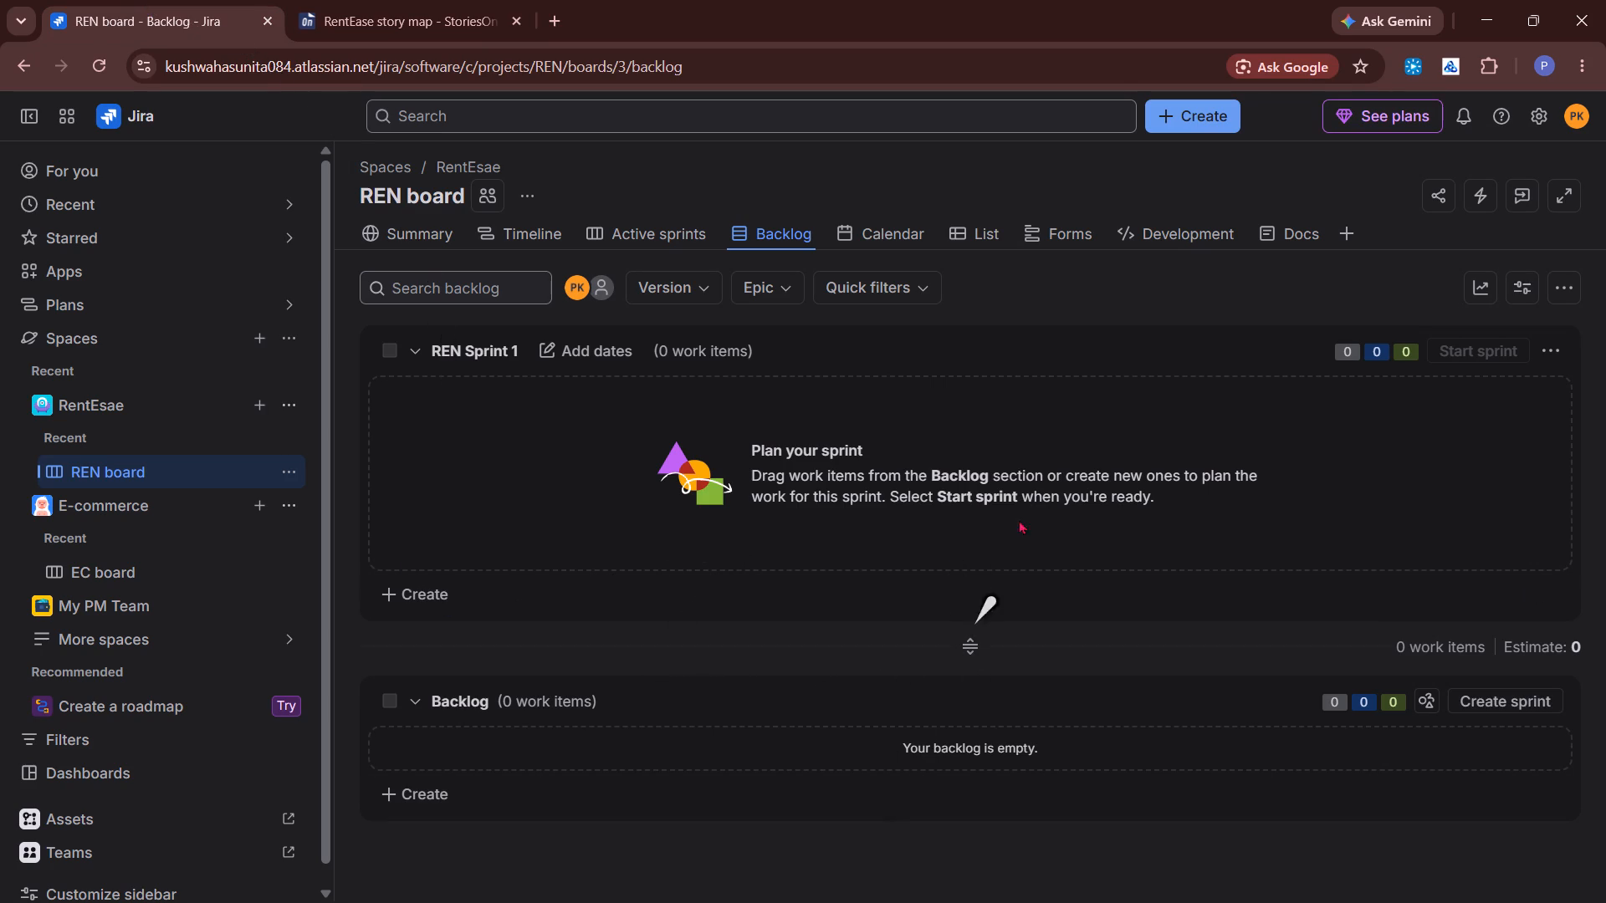
pyautogui.click(396, 37)
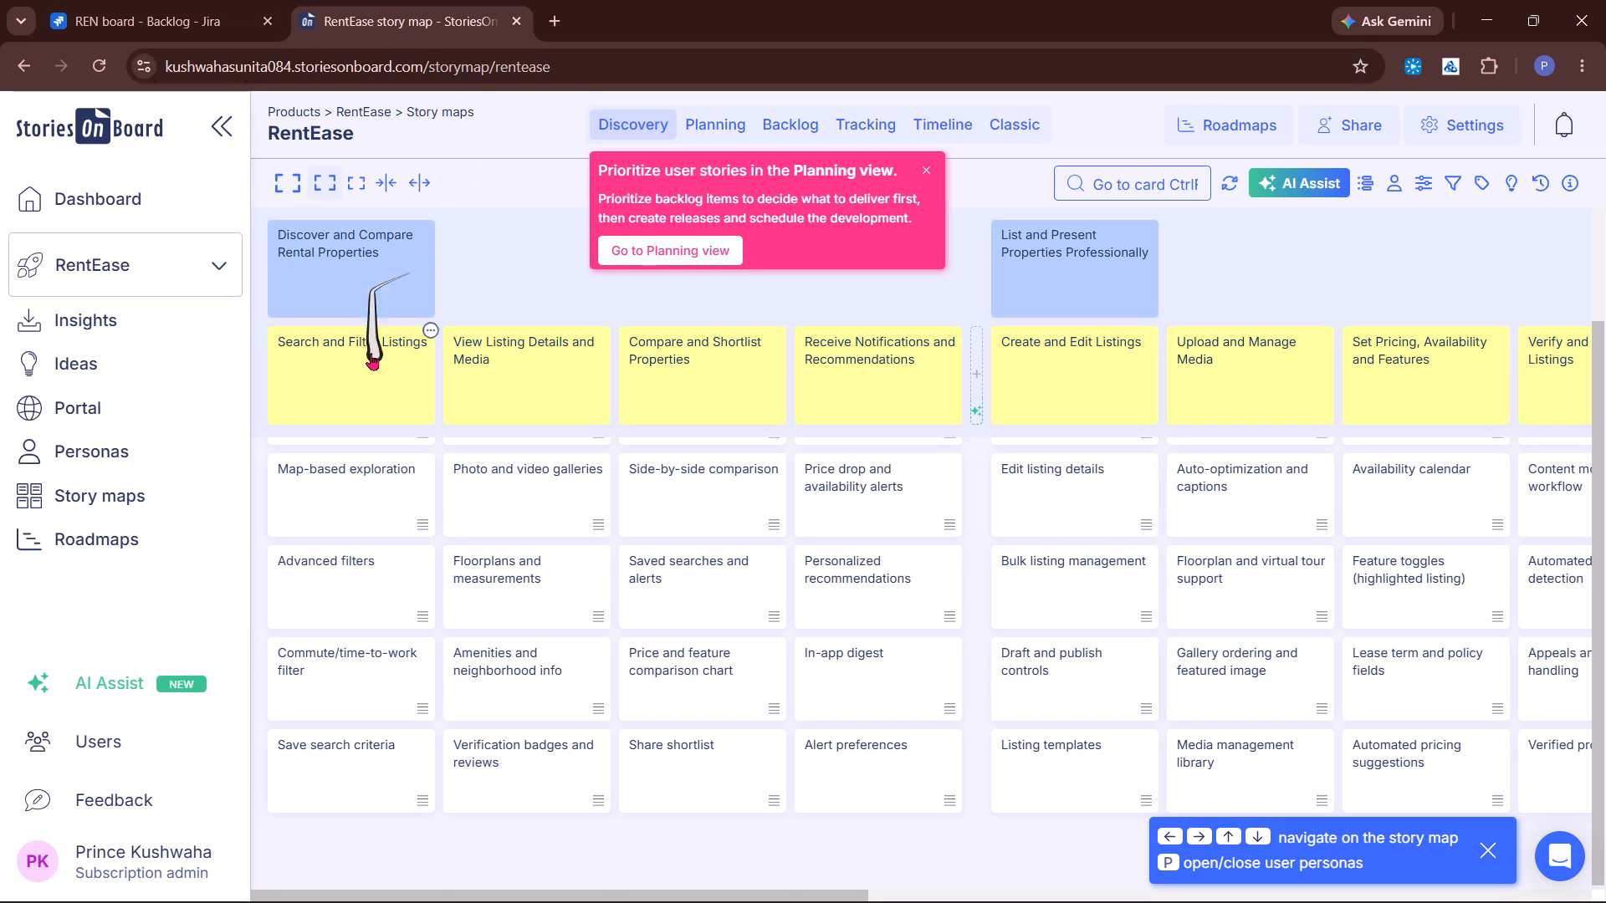
# Multi-select the first four story cards under Search and Filter Listings, View Listing Details and Media, and Compare and Shortlist Properties.
pyautogui.scroll(5, 370, 344)
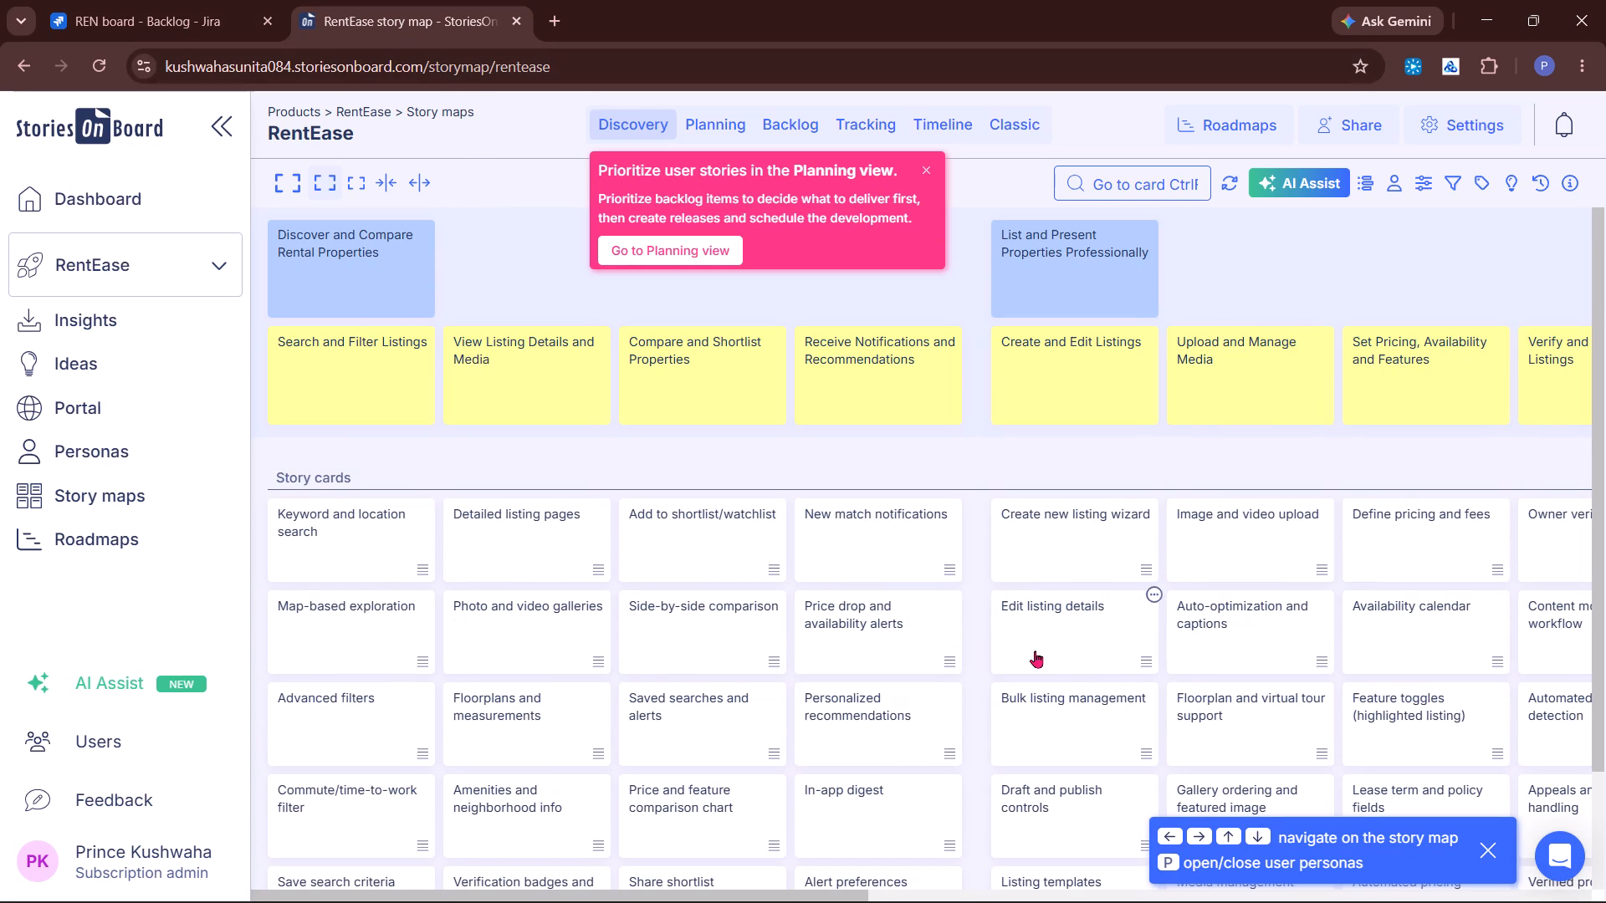
pyautogui.keyDown('ctrl'); pyautogui.click(378, 536); pyautogui.keyUp('ctrl')
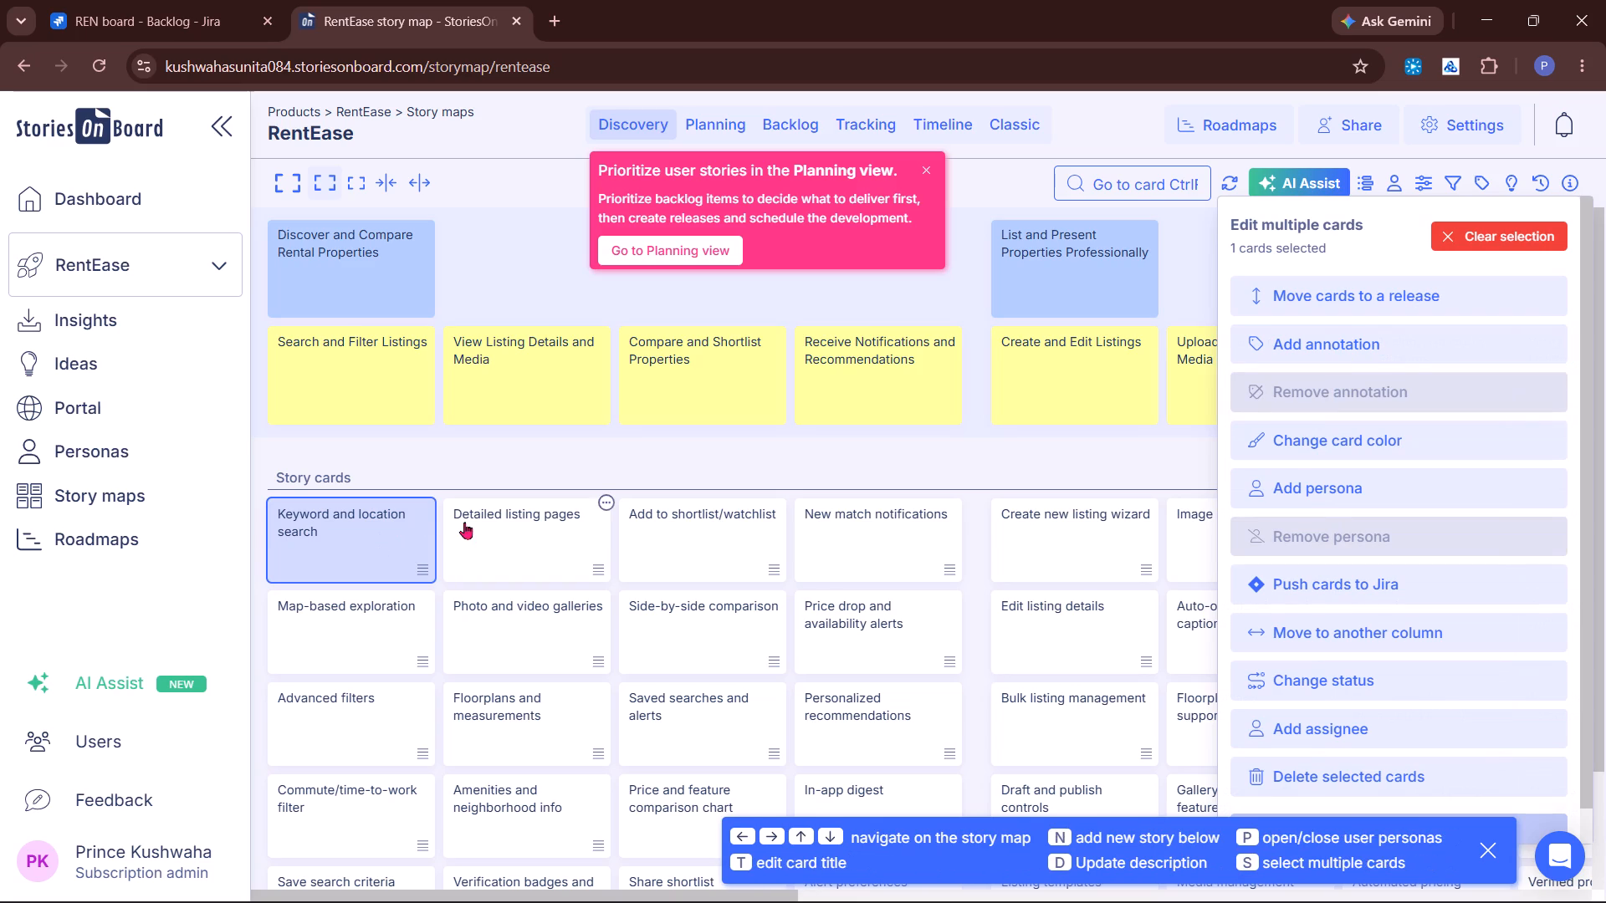
pyautogui.keyDown('ctrl'); pyautogui.click(464, 522); pyautogui.keyUp('ctrl')
pyautogui.keyDown('ctrl'); pyautogui.click(643, 532); pyautogui.keyUp('ctrl')
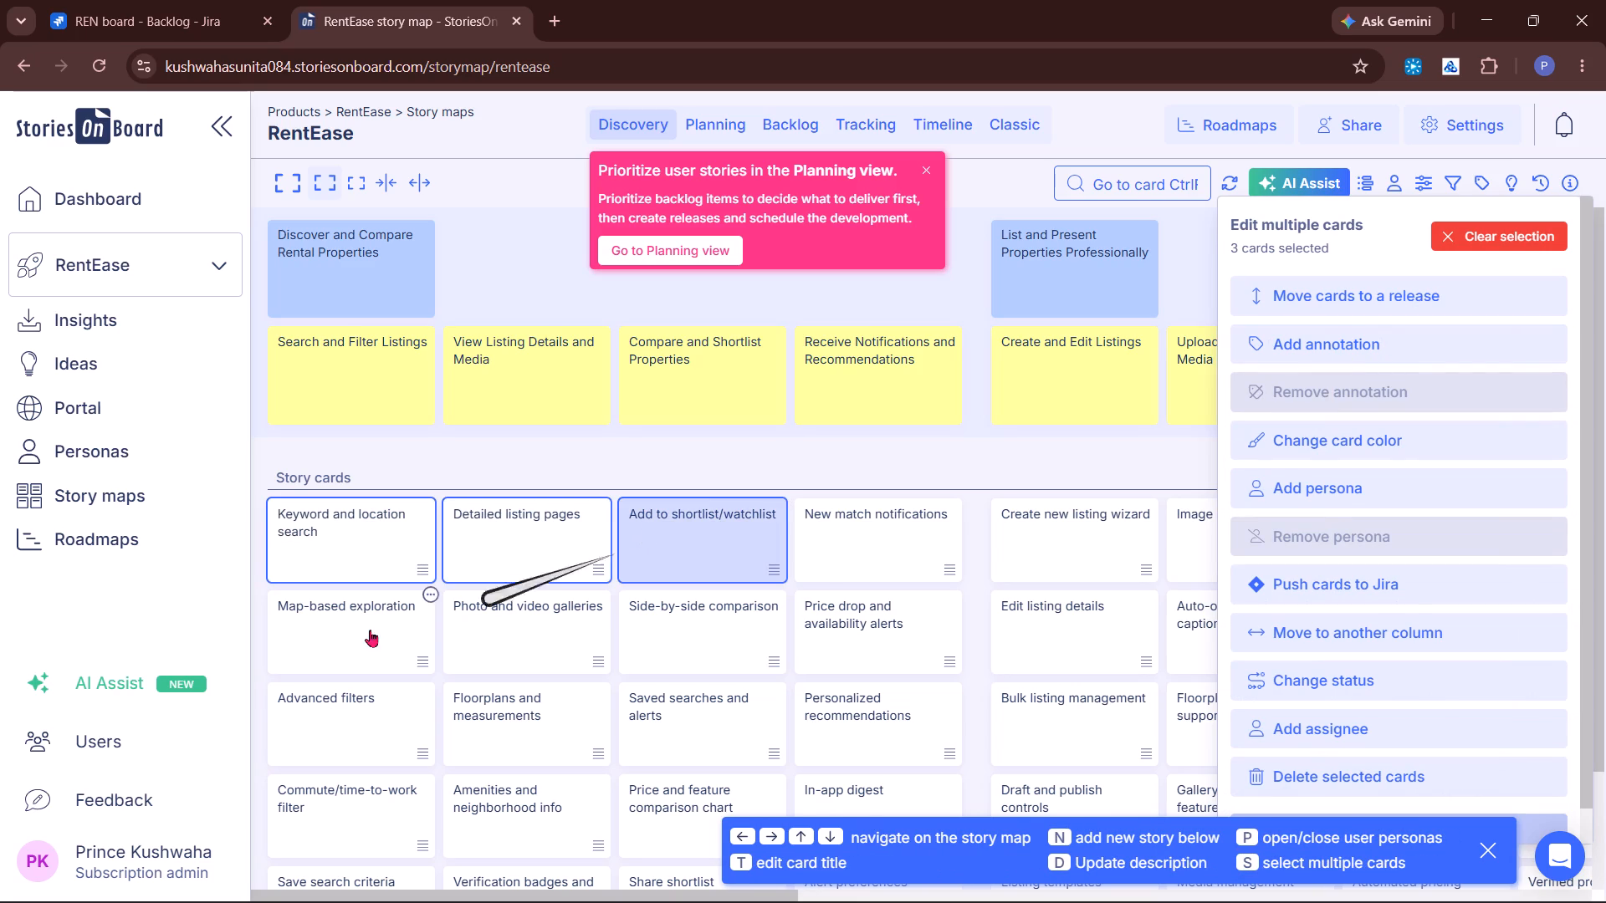
pyautogui.keyDown('ctrl'); pyautogui.click(365, 630); pyautogui.keyUp('ctrl')
pyautogui.keyDown('ctrl'); pyautogui.click(514, 636); pyautogui.keyUp('ctrl')
pyautogui.keyDown('ctrl'); pyautogui.click(715, 645); pyautogui.keyUp('ctrl')
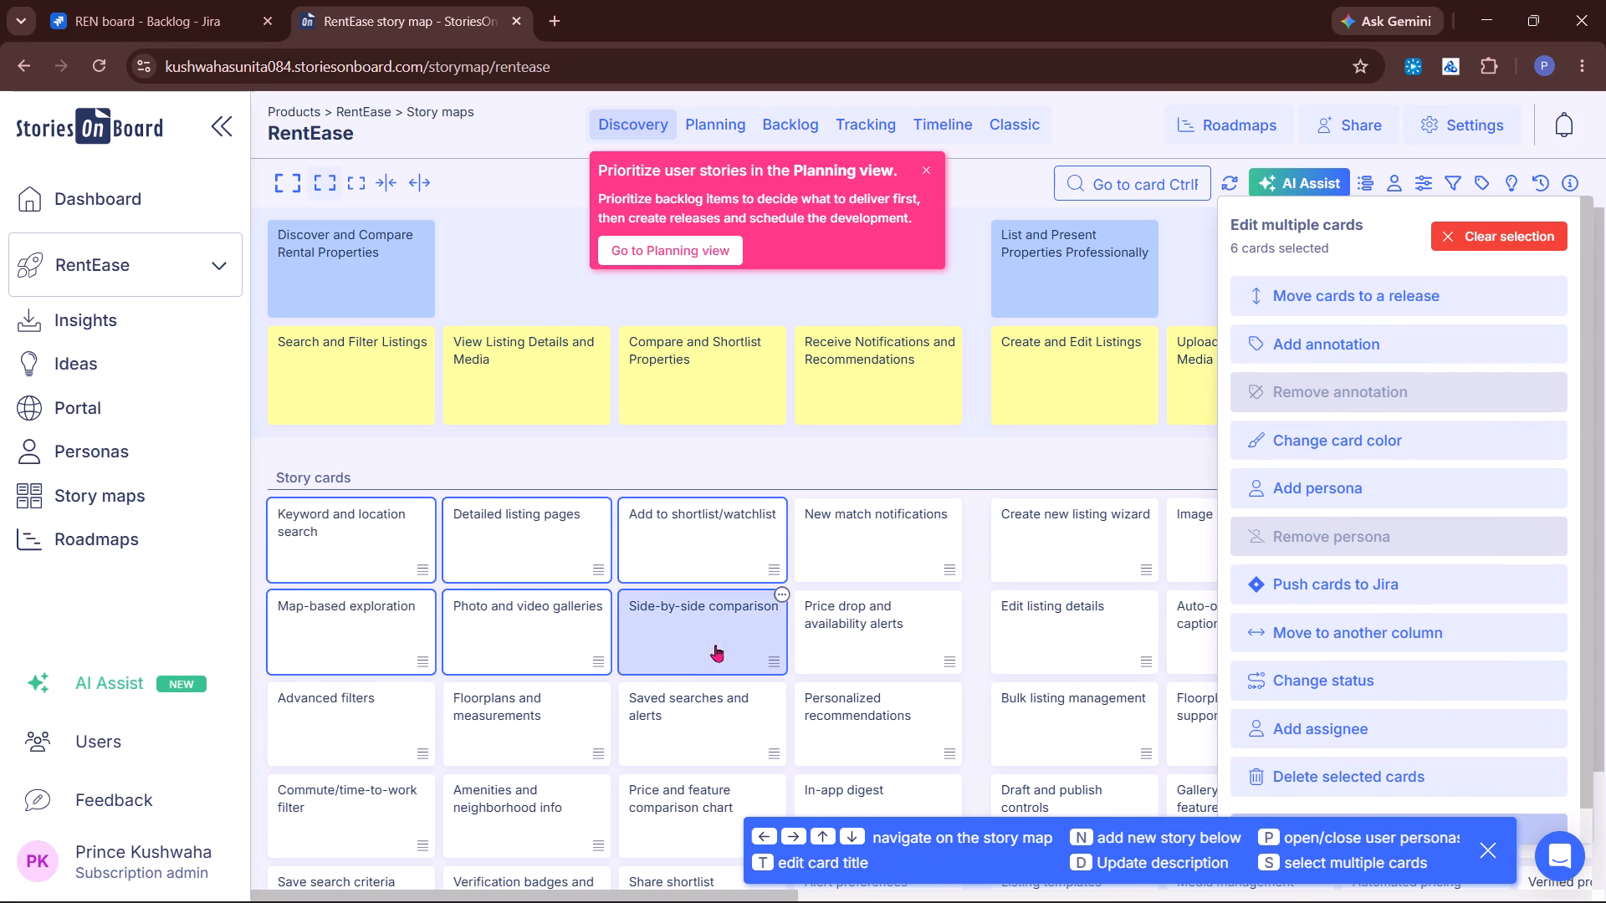
pyautogui.keyDown('ctrl'); pyautogui.click(376, 707); pyautogui.keyUp('ctrl')
pyautogui.keyDown('ctrl'); pyautogui.click(547, 711); pyautogui.keyUp('ctrl')
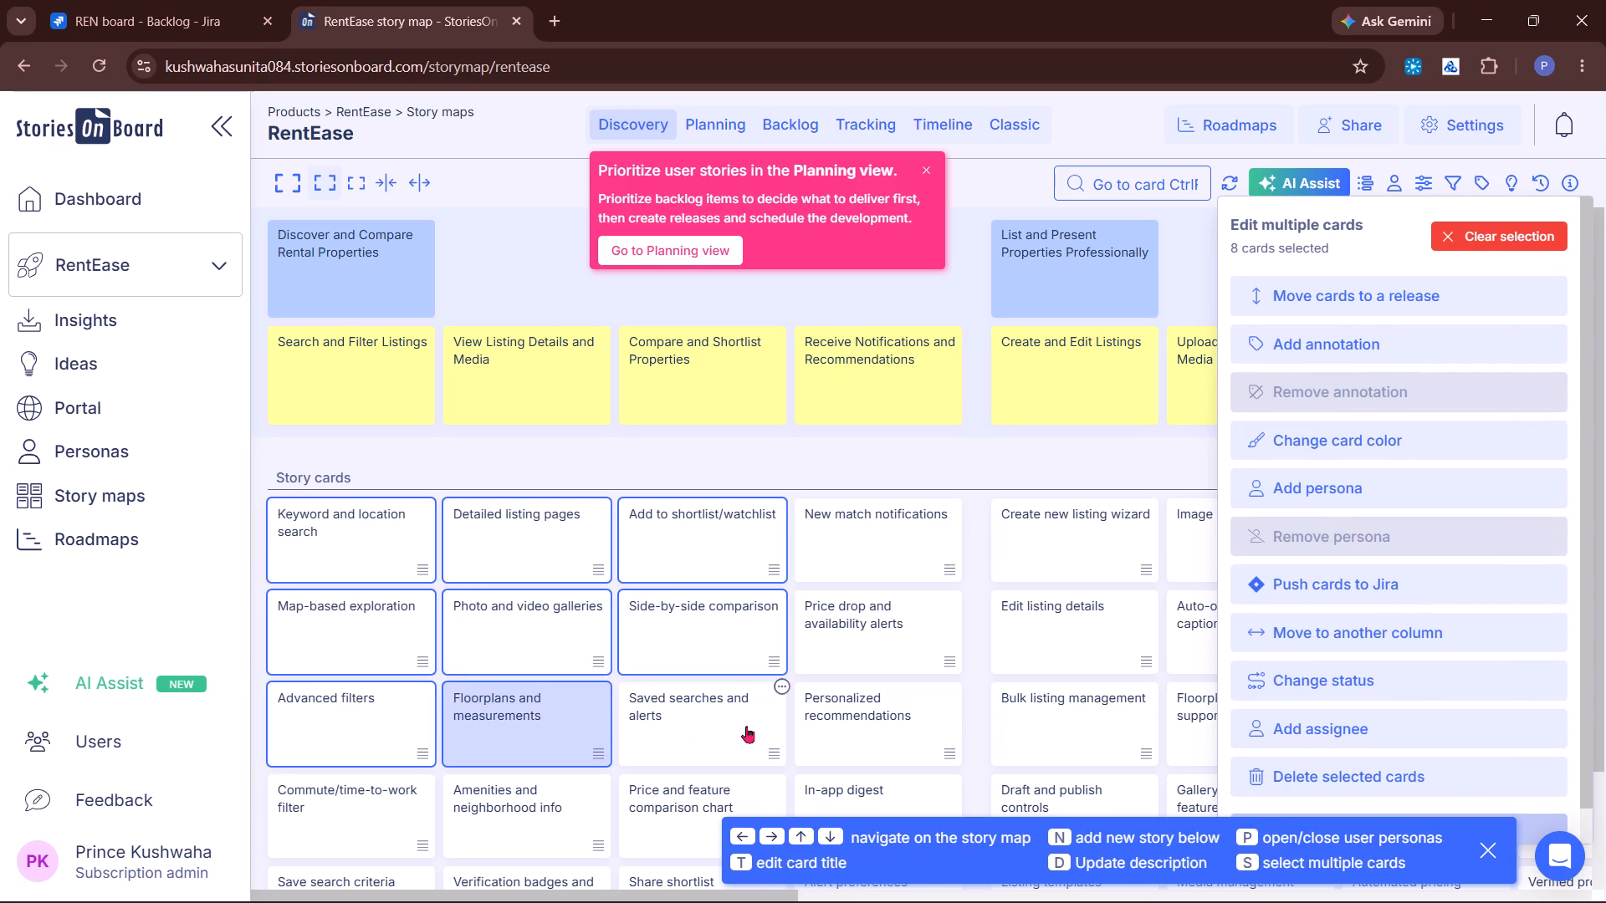
pyautogui.keyDown('ctrl'); pyautogui.click(746, 726); pyautogui.keyUp('ctrl')
pyautogui.keyDown('ctrl'); pyautogui.click(339, 828); pyautogui.keyUp('ctrl')
pyautogui.keyDown('ctrl'); pyautogui.click(512, 819); pyautogui.keyUp('ctrl')
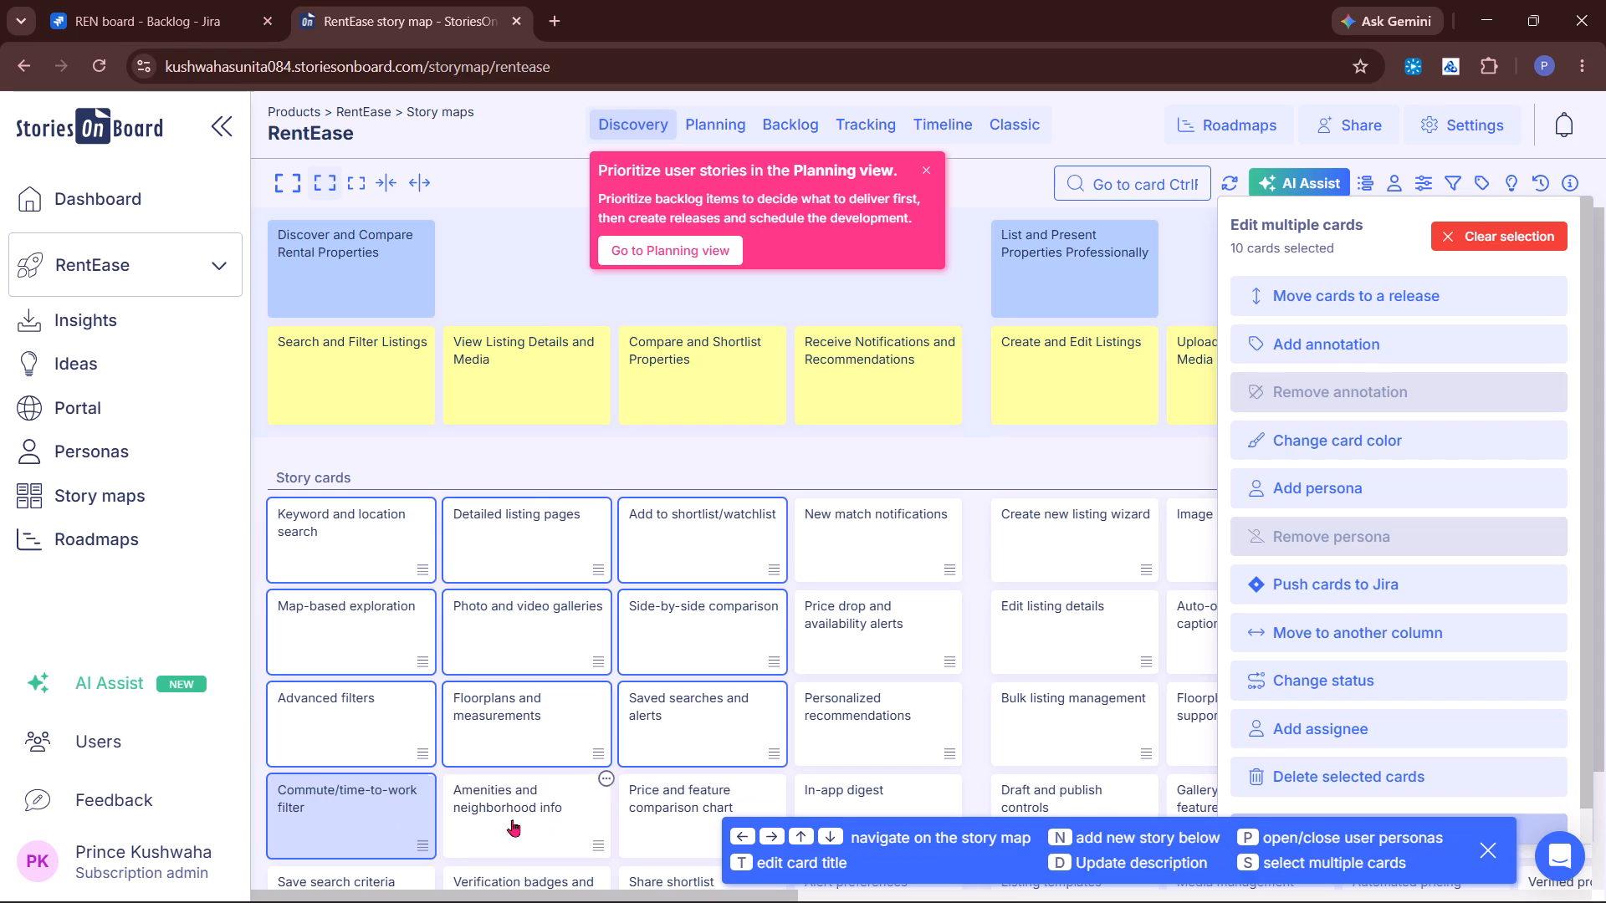
pyautogui.keyDown('ctrl'); pyautogui.click(673, 814); pyautogui.keyUp('ctrl')
# Add the first four Receive Notifications and Recommendations cards and the first three Create and Edit Listings cards to the selection.
pyautogui.keyDown('ctrl'); pyautogui.click(888, 564); pyautogui.keyUp('ctrl')
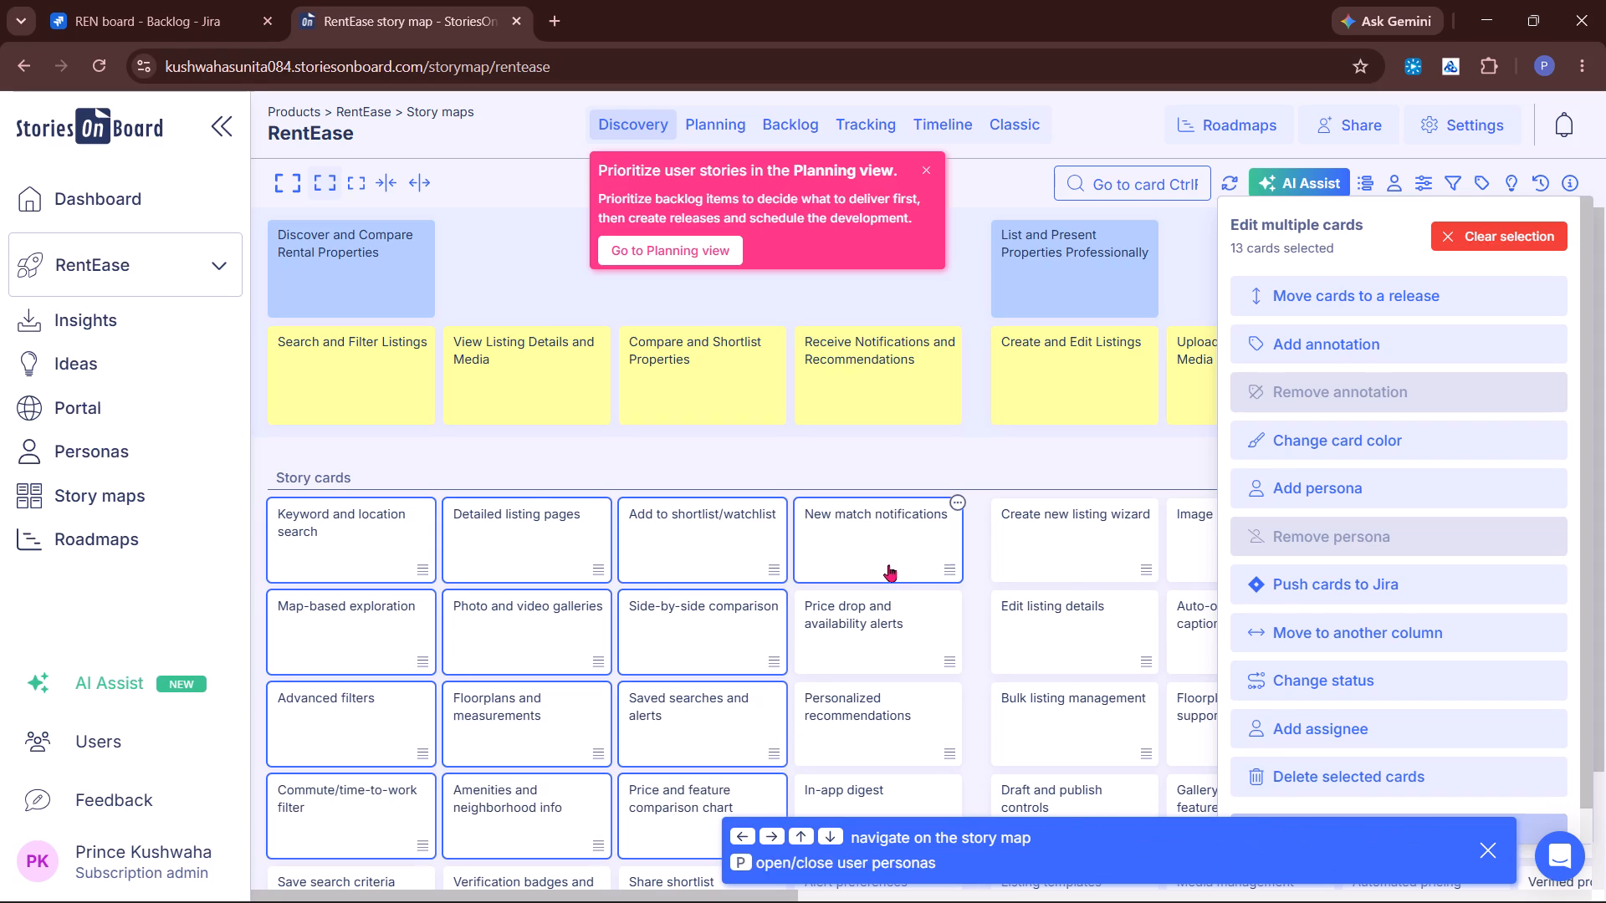
pyautogui.keyDown('ctrl'); pyautogui.click(887, 624); pyautogui.keyUp('ctrl')
pyautogui.keyDown('ctrl'); pyautogui.click(879, 715); pyautogui.keyUp('ctrl')
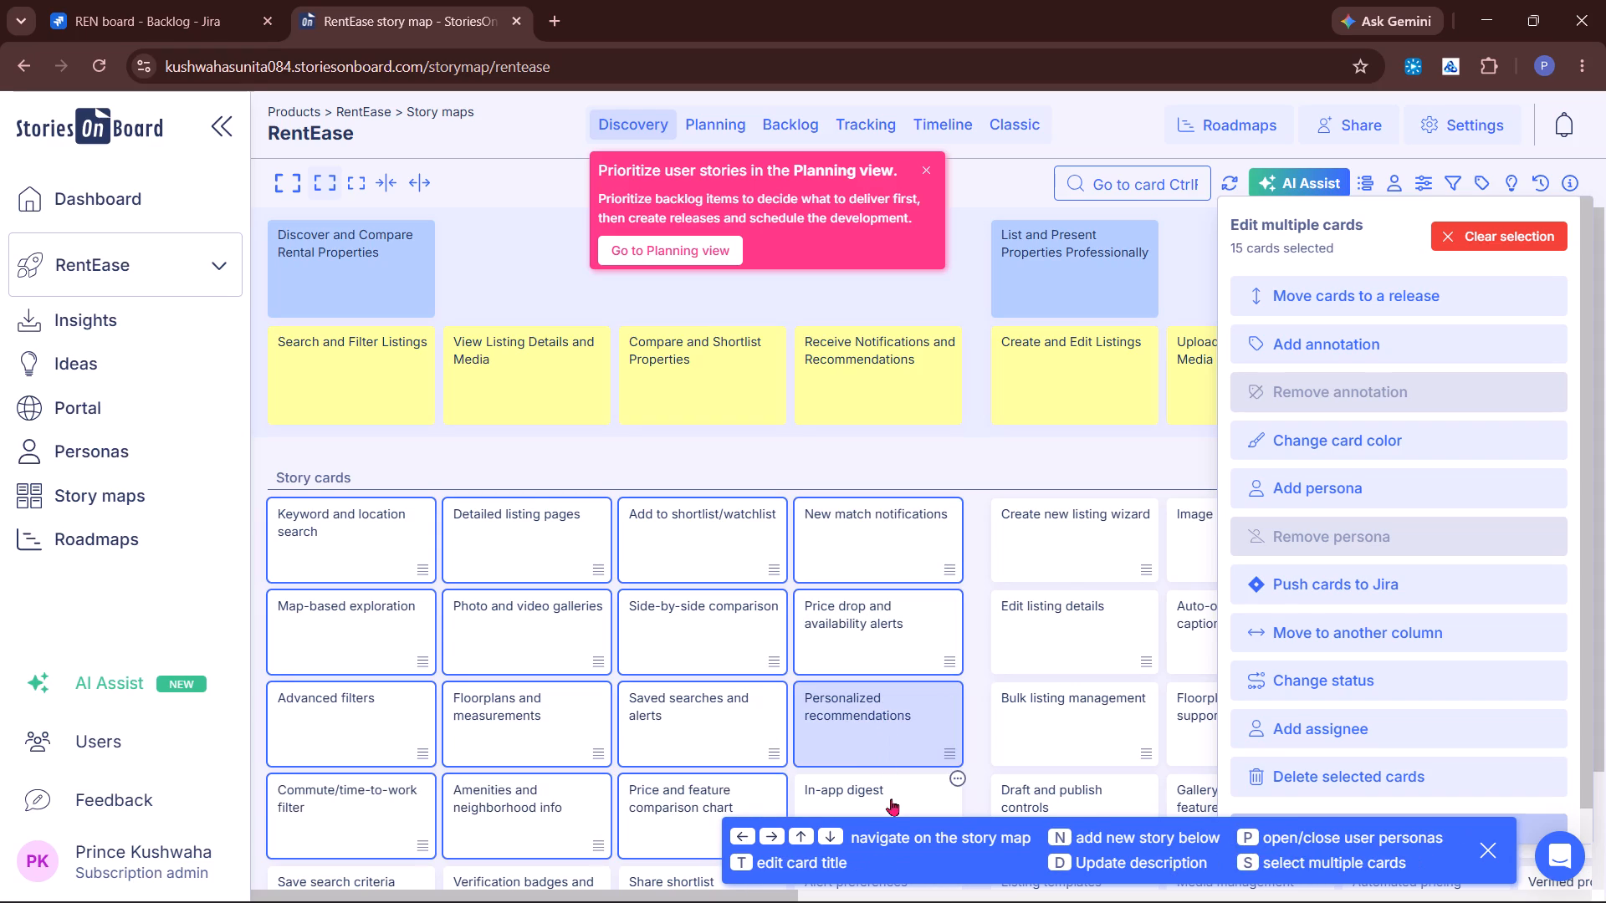
pyautogui.keyDown('ctrl'); pyautogui.click(891, 798); pyautogui.keyUp('ctrl')
pyautogui.keyDown('ctrl'); pyautogui.click(1067, 557); pyautogui.keyUp('ctrl')
pyautogui.keyDown('ctrl'); pyautogui.click(1072, 629); pyautogui.keyUp('ctrl')
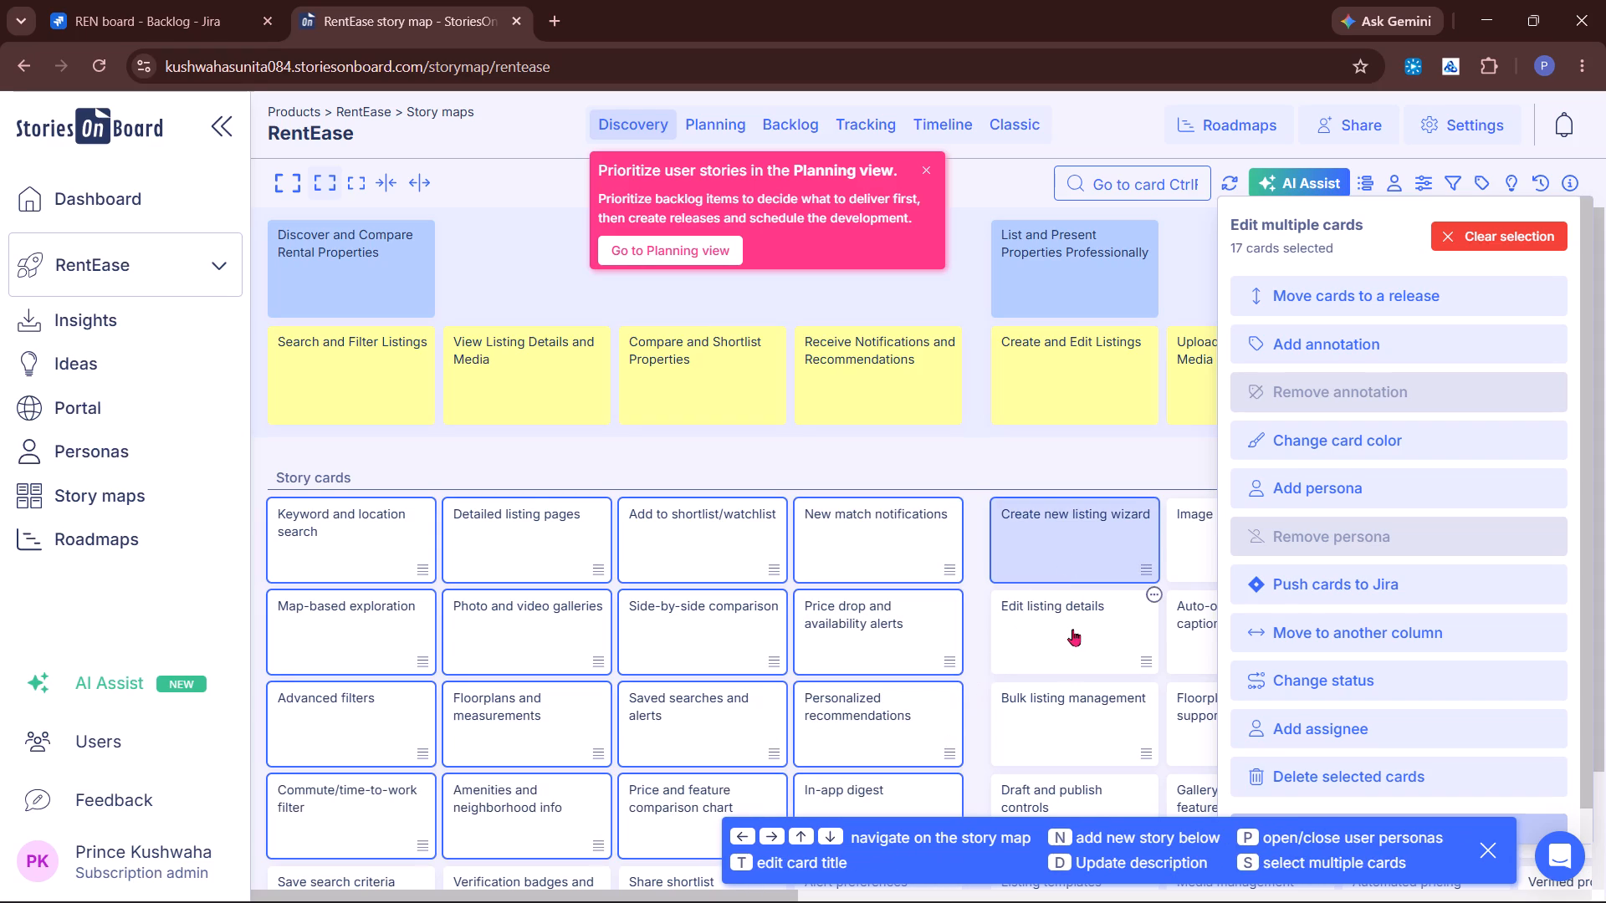
pyautogui.keyDown('ctrl'); pyautogui.click(1070, 714); pyautogui.keyUp('ctrl')
# Add the last card of the four Discover and Compare columns, plus Draft and publish controls and Listing templates, to the selection.
pyautogui.keyDown('ctrl'); pyautogui.scroll(-3, 799, 691); pyautogui.keyUp('ctrl')
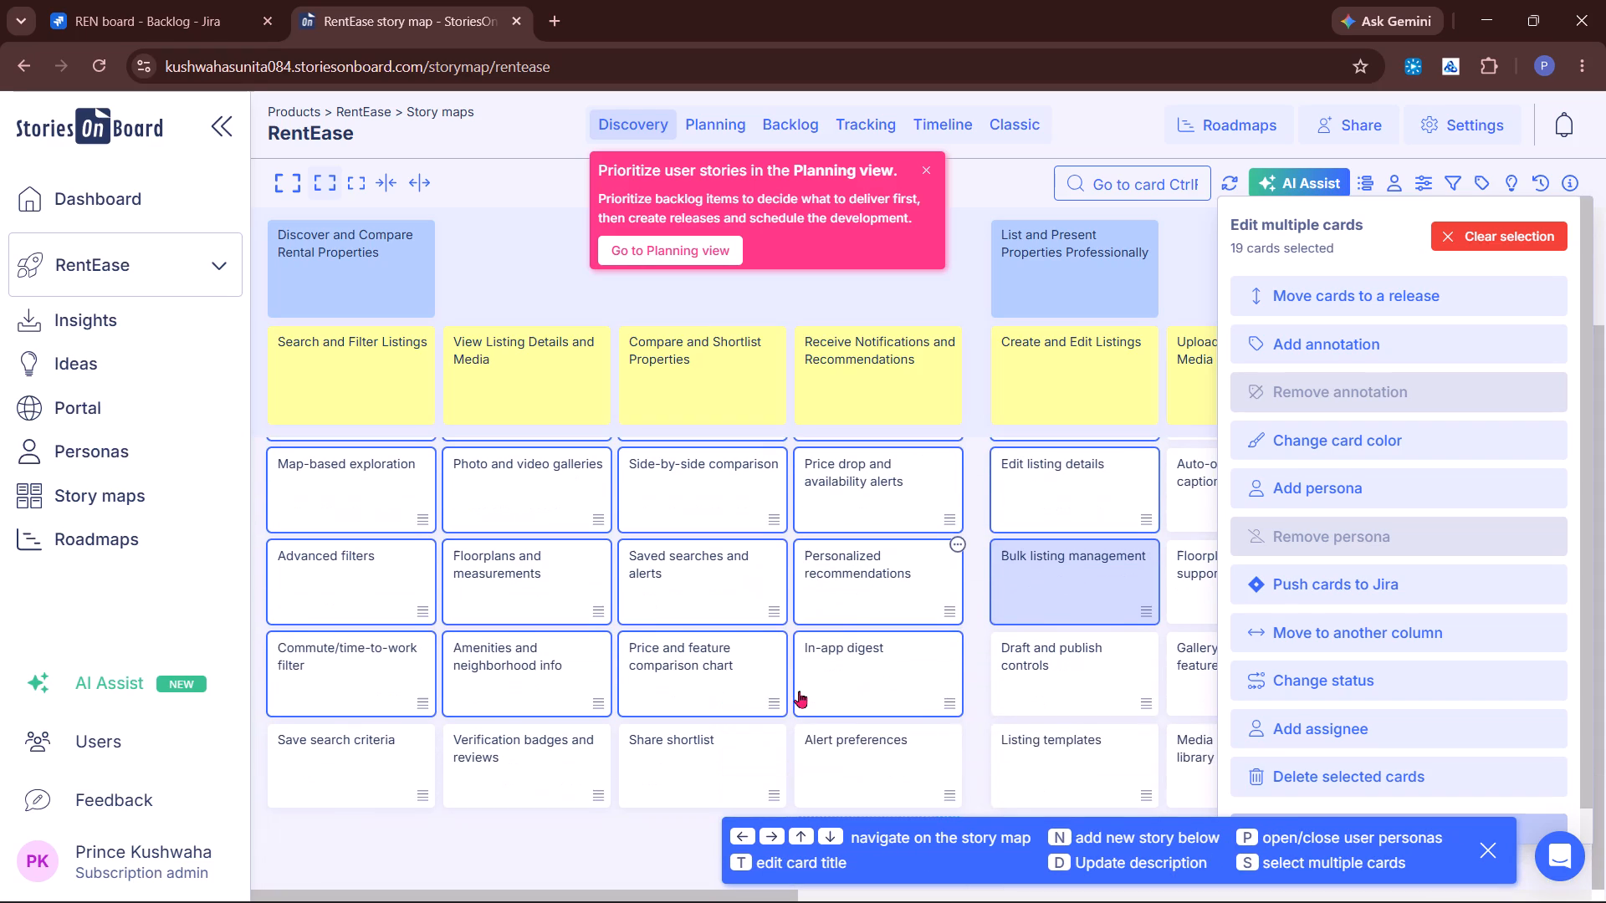
pyautogui.keyDown('ctrl'); pyautogui.scroll(-3, 799, 691); pyautogui.keyUp('ctrl')
pyautogui.keyDown('ctrl'); pyautogui.click(859, 742); pyautogui.keyUp('ctrl')
pyautogui.keyDown('ctrl'); pyautogui.click(721, 743); pyautogui.keyUp('ctrl')
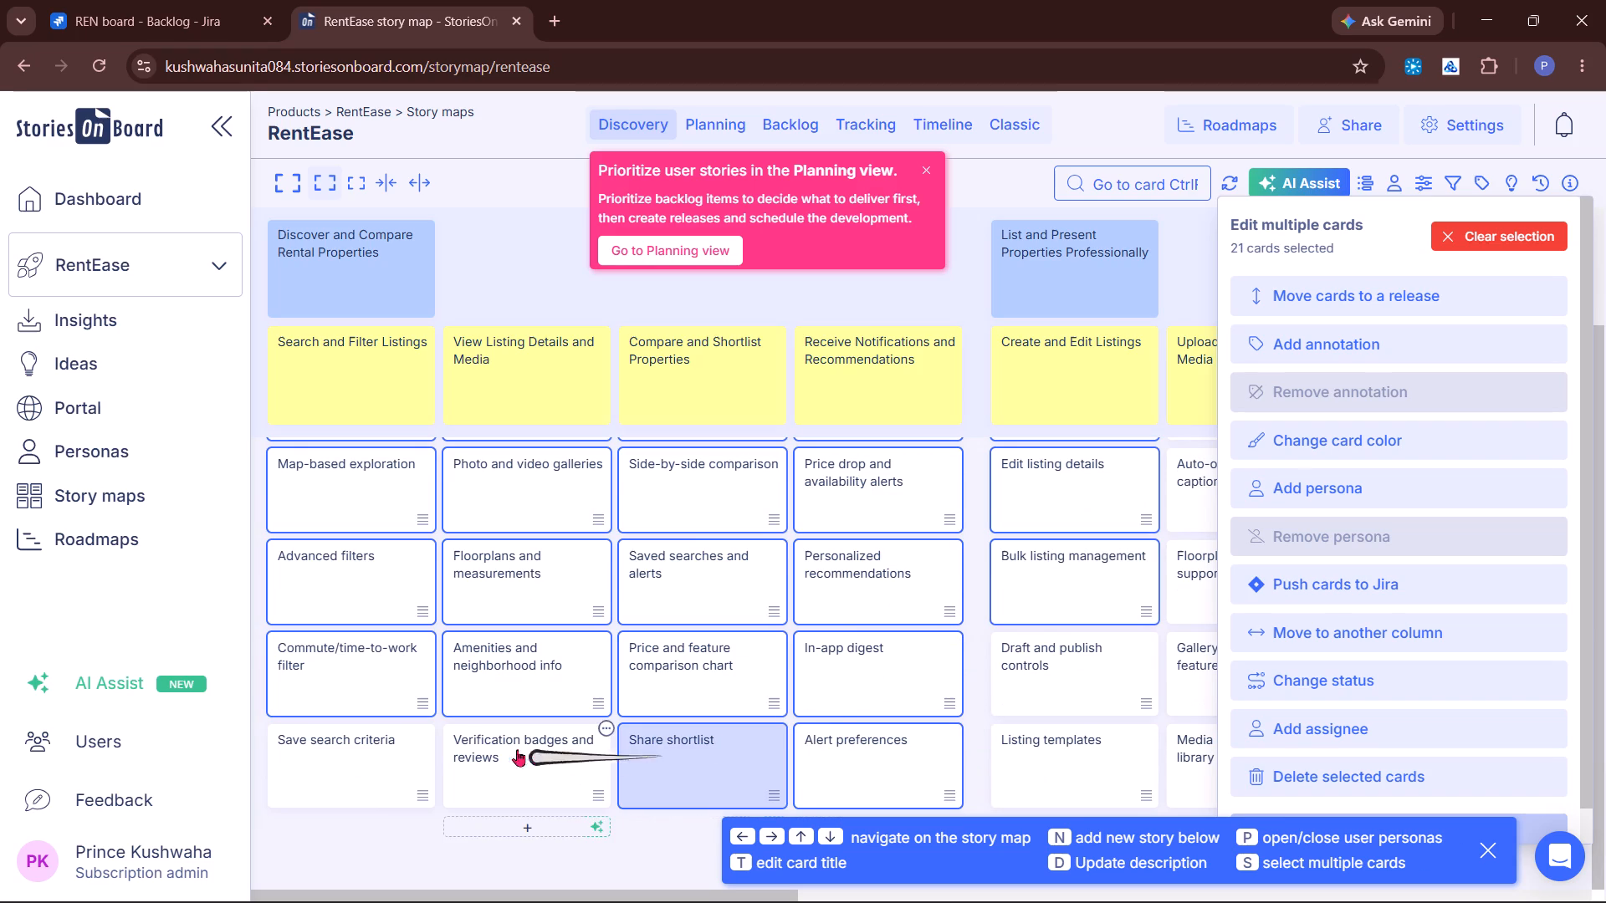
pyautogui.keyDown('ctrl'); pyautogui.click(496, 749); pyautogui.keyUp('ctrl')
pyautogui.keyDown('ctrl'); pyautogui.click(356, 744); pyautogui.keyUp('ctrl')
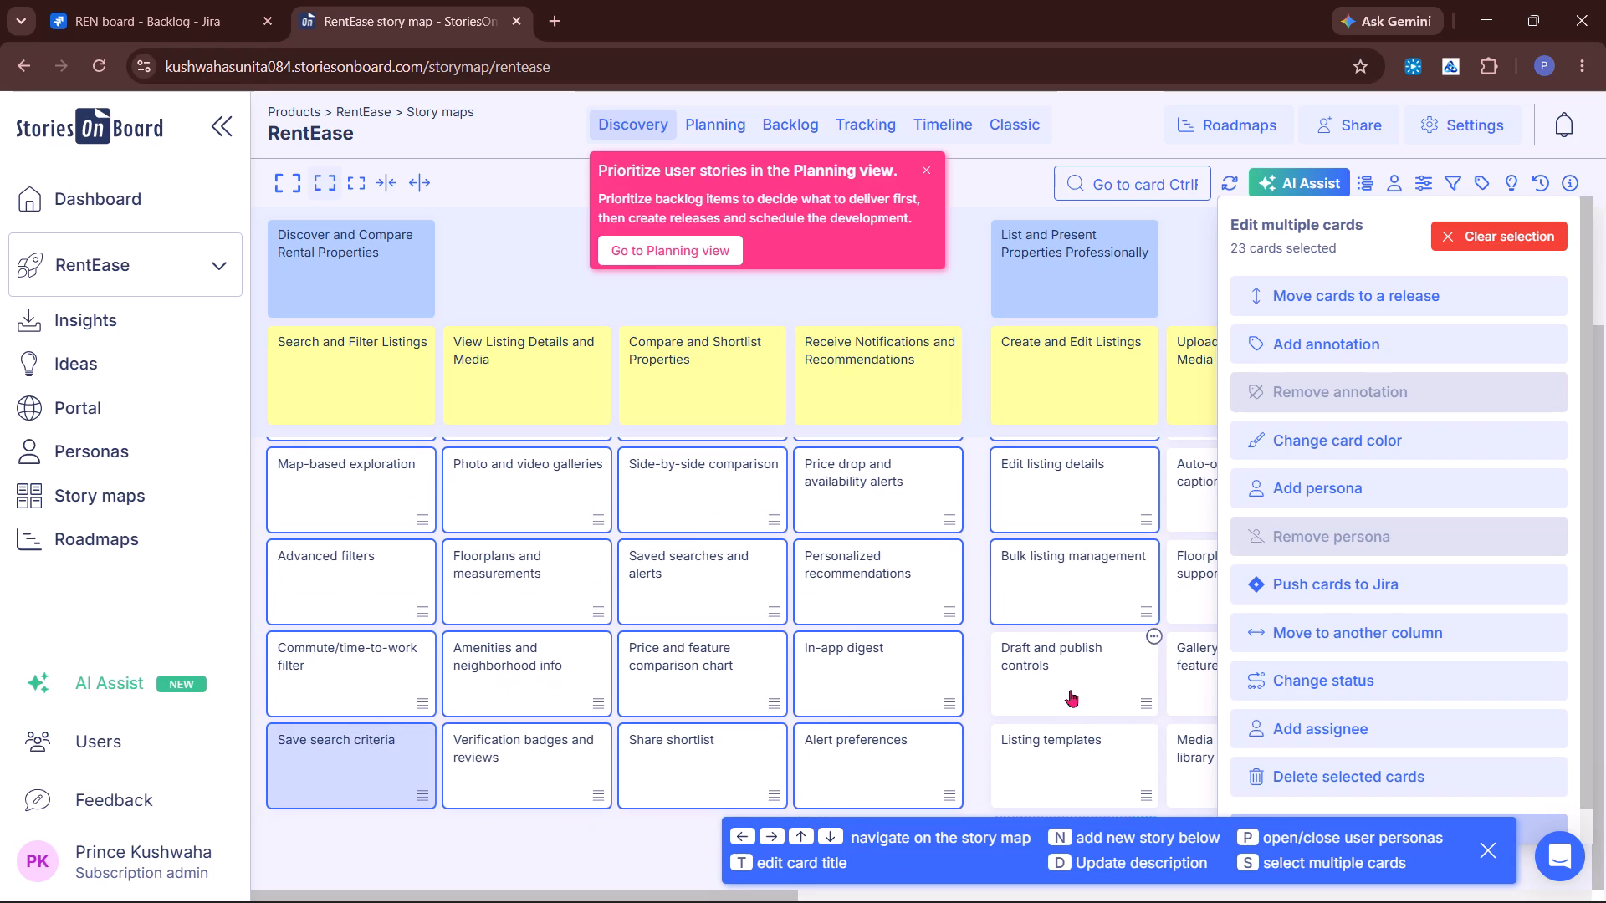
pyautogui.keyDown('ctrl'); pyautogui.click(1067, 684); pyautogui.keyUp('ctrl')
pyautogui.keyDown('ctrl'); pyautogui.click(1075, 761); pyautogui.keyUp('ctrl')
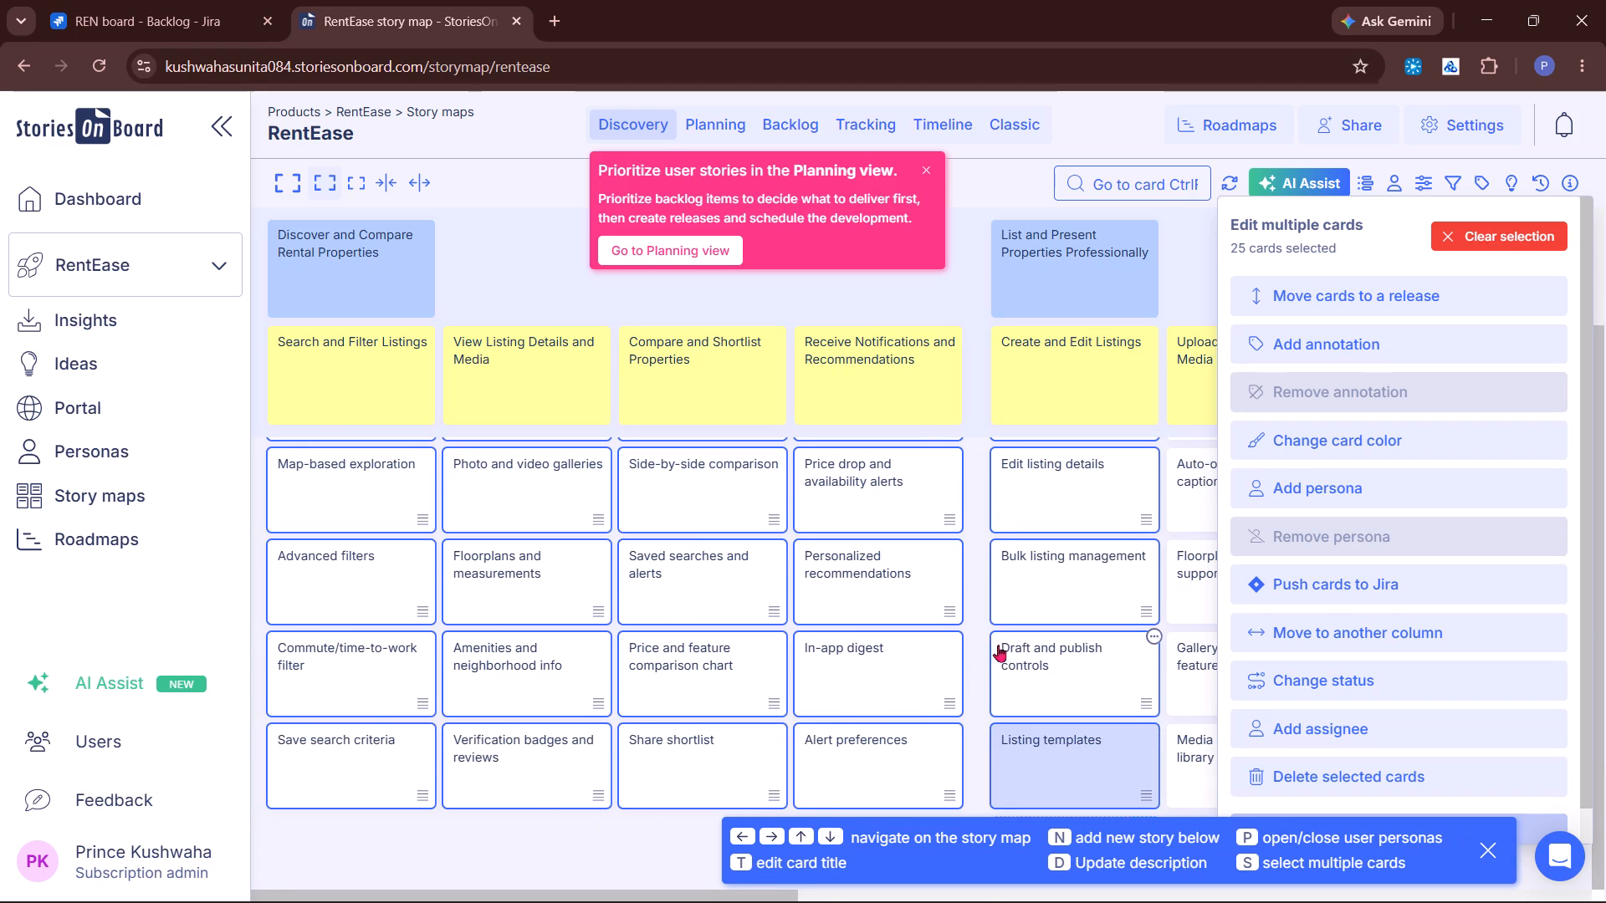
# Add the second to fifth cards under Upload and Manage Media, Set Pricing, Availability and Features, and Verify and Moderate Listings to the selection.
pyautogui.keyDown('ctrl'); pyautogui.hscroll(-6, 998, 645); pyautogui.keyUp('ctrl')
pyautogui.keyDown('ctrl'); pyautogui.click(795, 491); pyautogui.keyUp('ctrl')
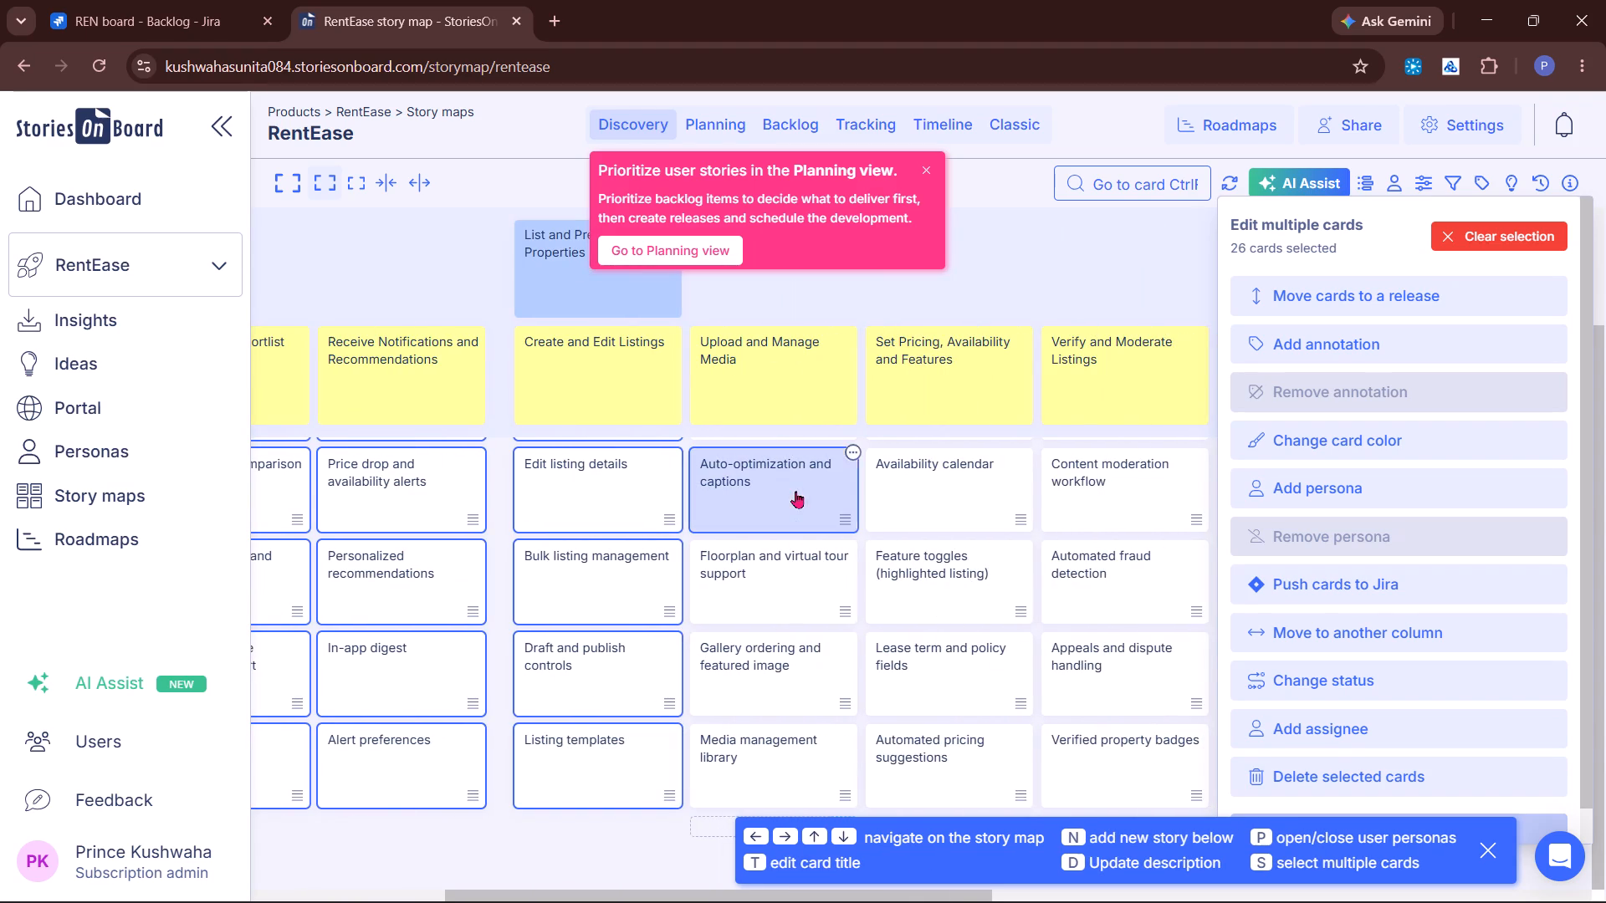
pyautogui.keyDown('ctrl'); pyautogui.click(785, 599); pyautogui.keyUp('ctrl')
pyautogui.keyDown('ctrl'); pyautogui.click(780, 667); pyautogui.keyUp('ctrl')
pyautogui.keyDown('ctrl'); pyautogui.click(776, 767); pyautogui.keyUp('ctrl')
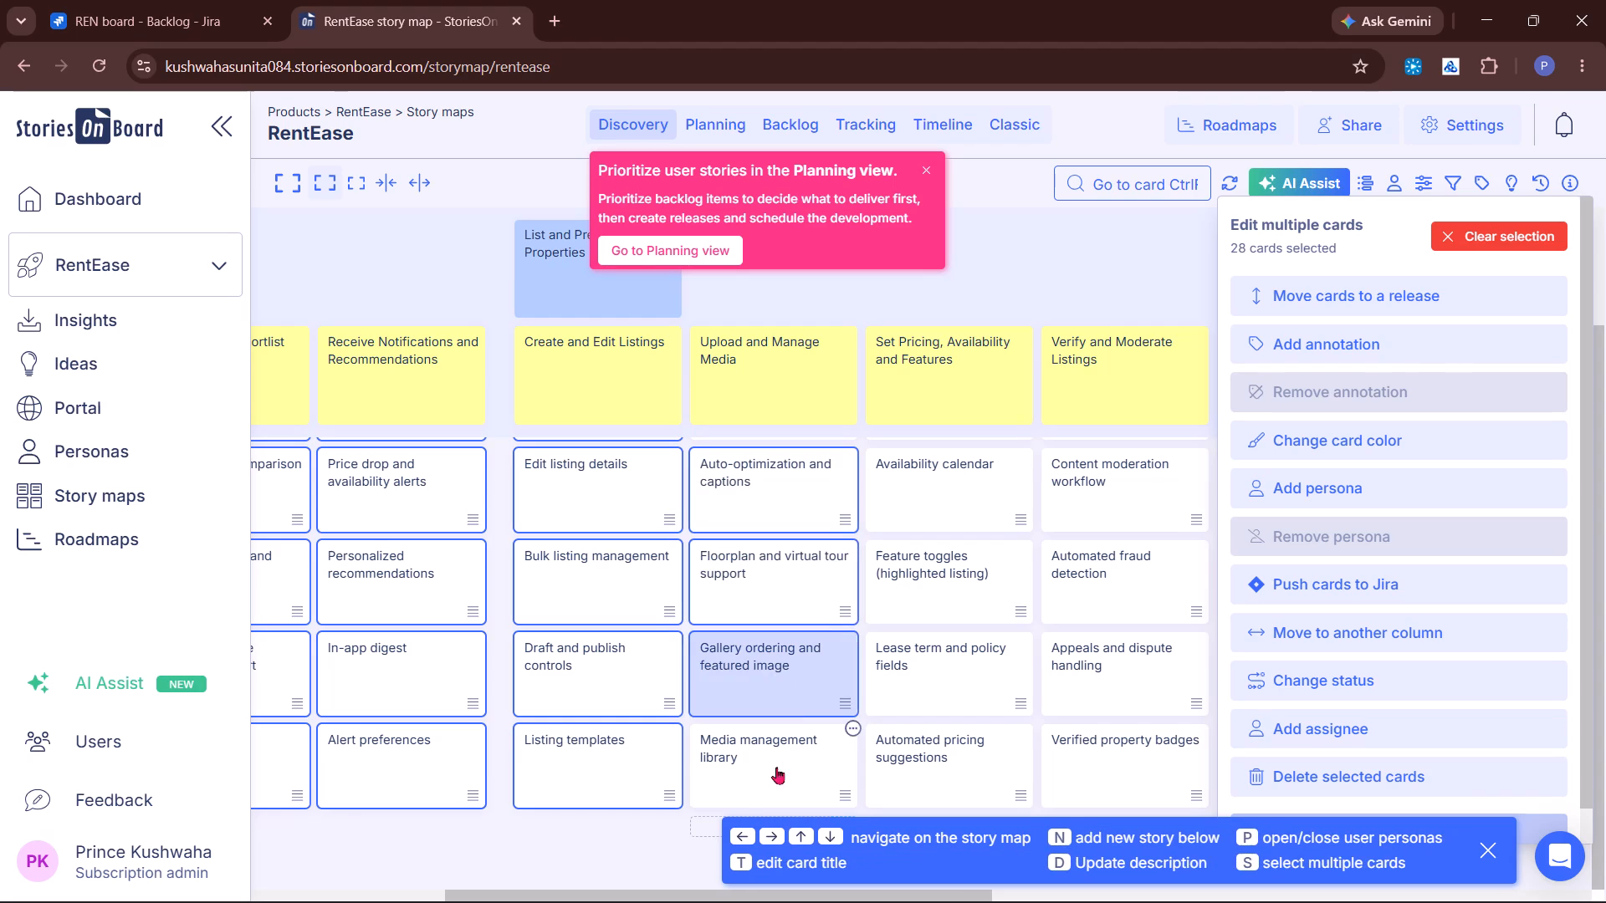
pyautogui.keyDown('ctrl'); pyautogui.click(894, 769); pyautogui.keyUp('ctrl')
pyautogui.keyDown('ctrl'); pyautogui.click(905, 673); pyautogui.keyUp('ctrl')
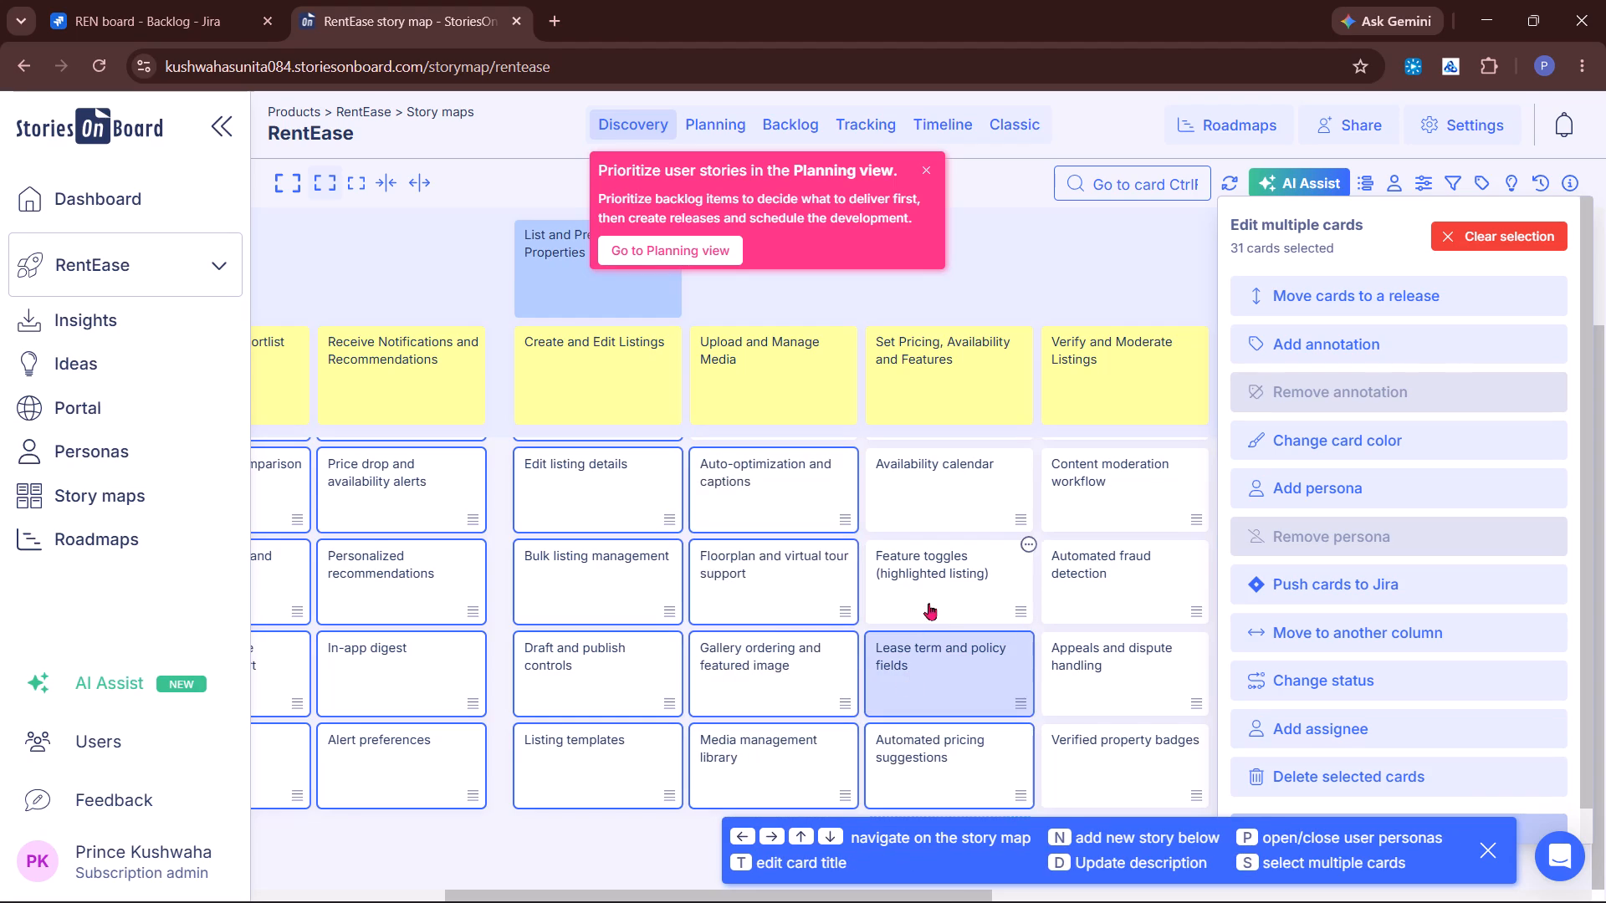
pyautogui.keyDown('ctrl'); pyautogui.click(928, 603); pyautogui.keyUp('ctrl')
pyautogui.keyDown('ctrl'); pyautogui.click(949, 495); pyautogui.keyUp('ctrl')
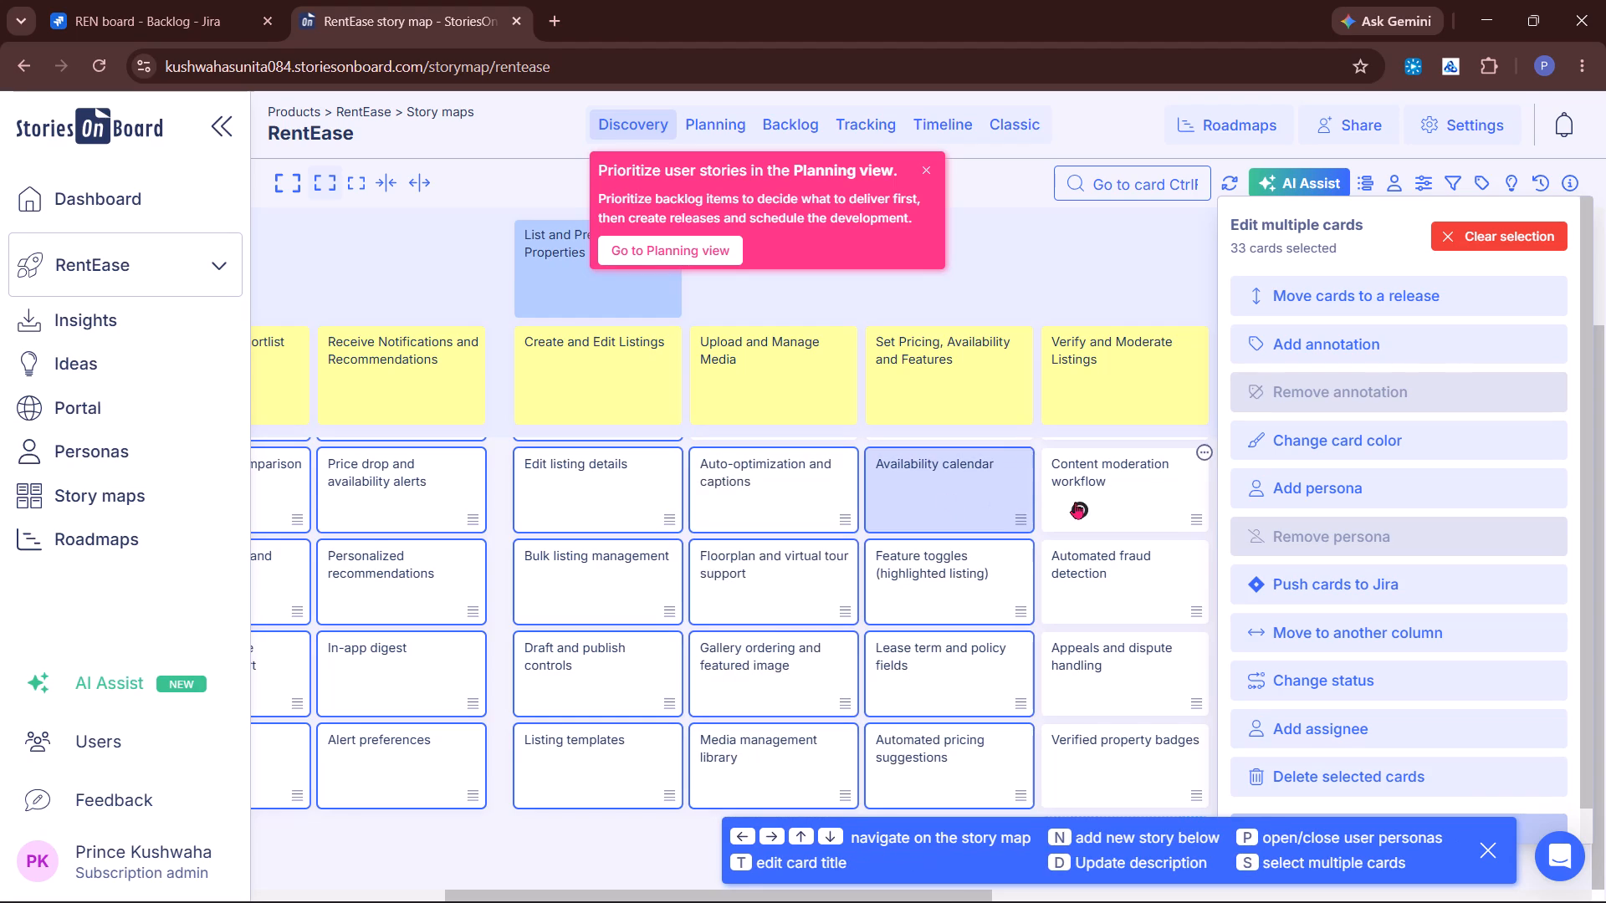
pyautogui.keyDown('ctrl'); pyautogui.click(1075, 502); pyautogui.keyUp('ctrl')
pyautogui.keyDown('ctrl'); pyautogui.click(1102, 595); pyautogui.keyUp('ctrl')
pyautogui.keyDown('ctrl'); pyautogui.click(1106, 686); pyautogui.keyUp('ctrl')
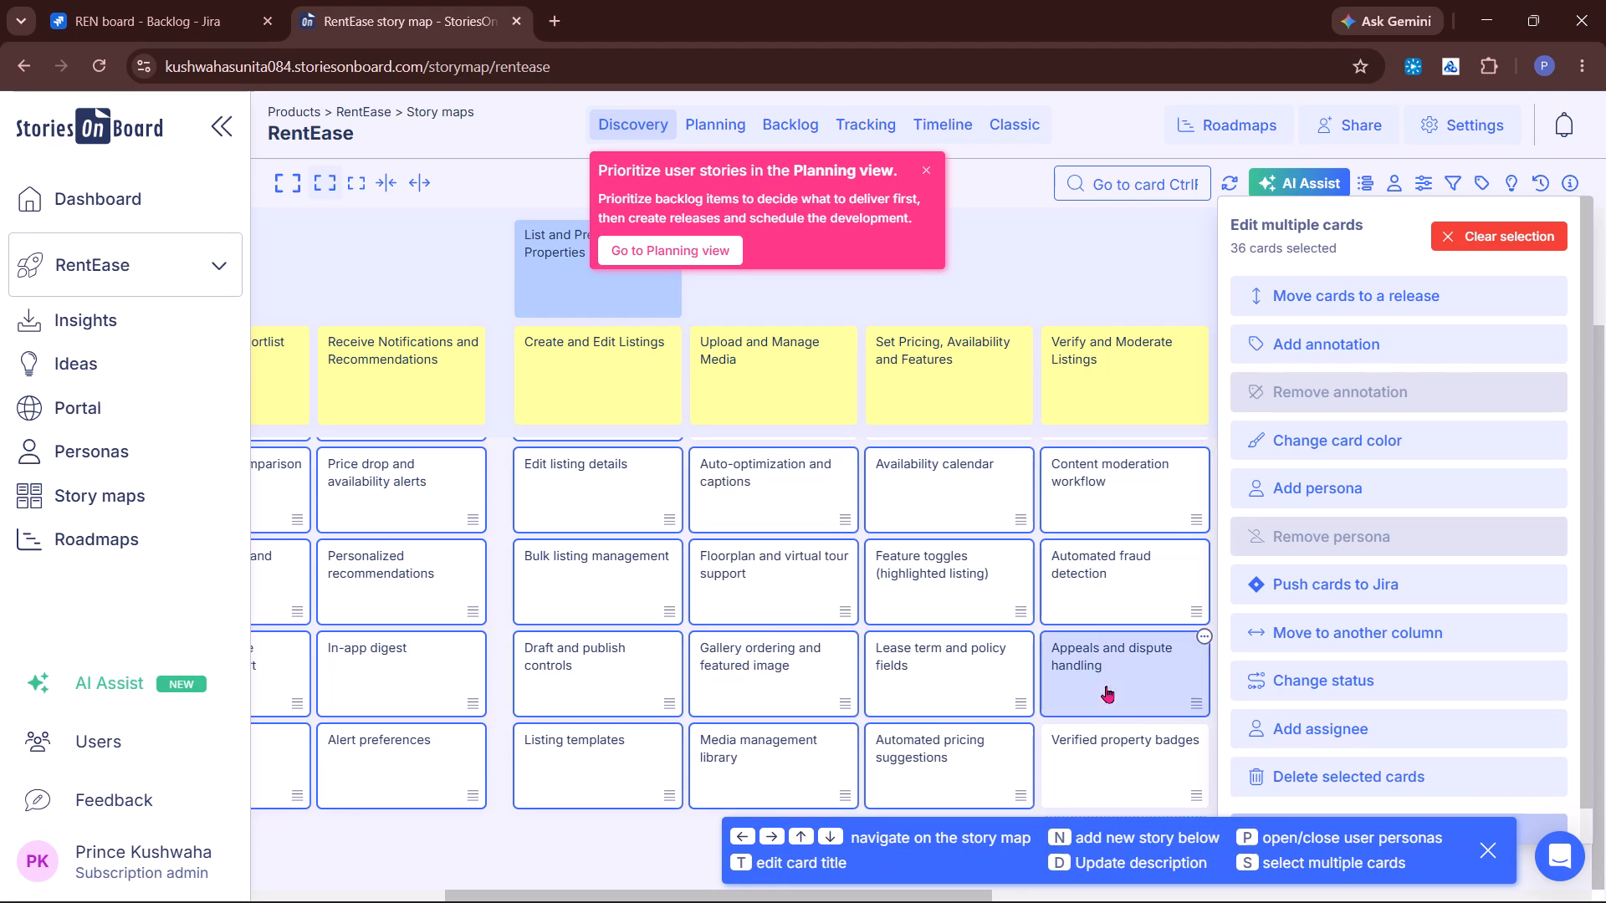
pyautogui.keyDown('ctrl'); pyautogui.click(1108, 765); pyautogui.keyUp('ctrl')
# Add the In-app Messaging and Enquiries and Schedule and Manage Viewings cards to the selection, from the Templated responses for owners row down.
pyautogui.keyDown('ctrl'); pyautogui.hscroll(-9, 1108, 765); pyautogui.keyUp('ctrl')
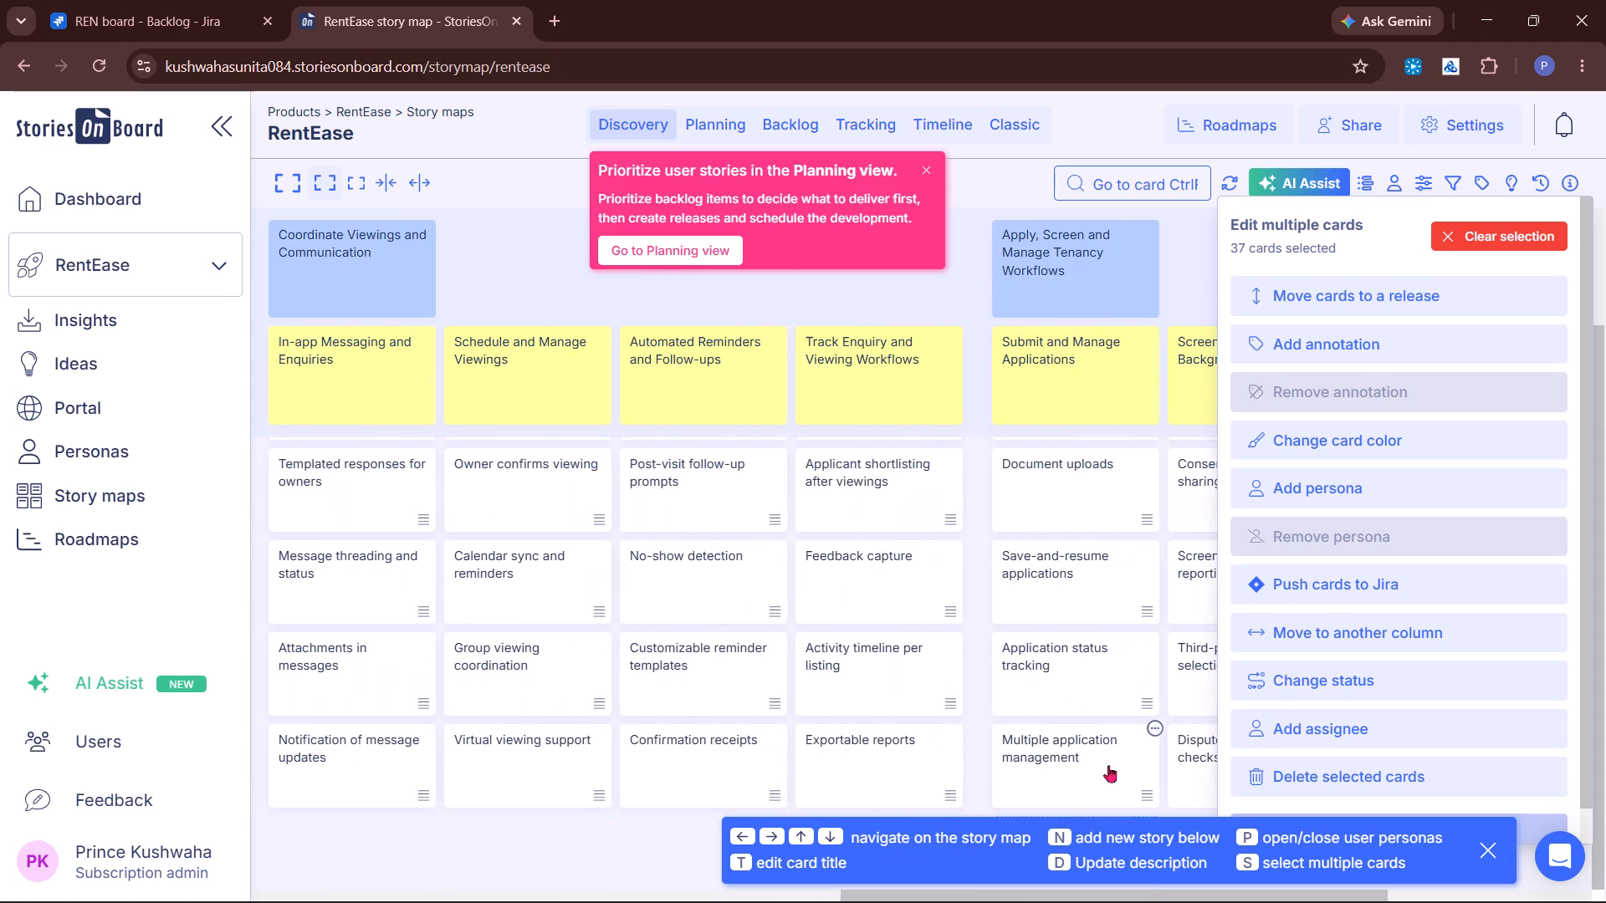
pyautogui.keyDown('ctrl'); pyautogui.hscroll(3, 1108, 765); pyautogui.keyUp('ctrl')
pyautogui.keyDown('ctrl'); pyautogui.click(625, 475); pyautogui.keyUp('ctrl')
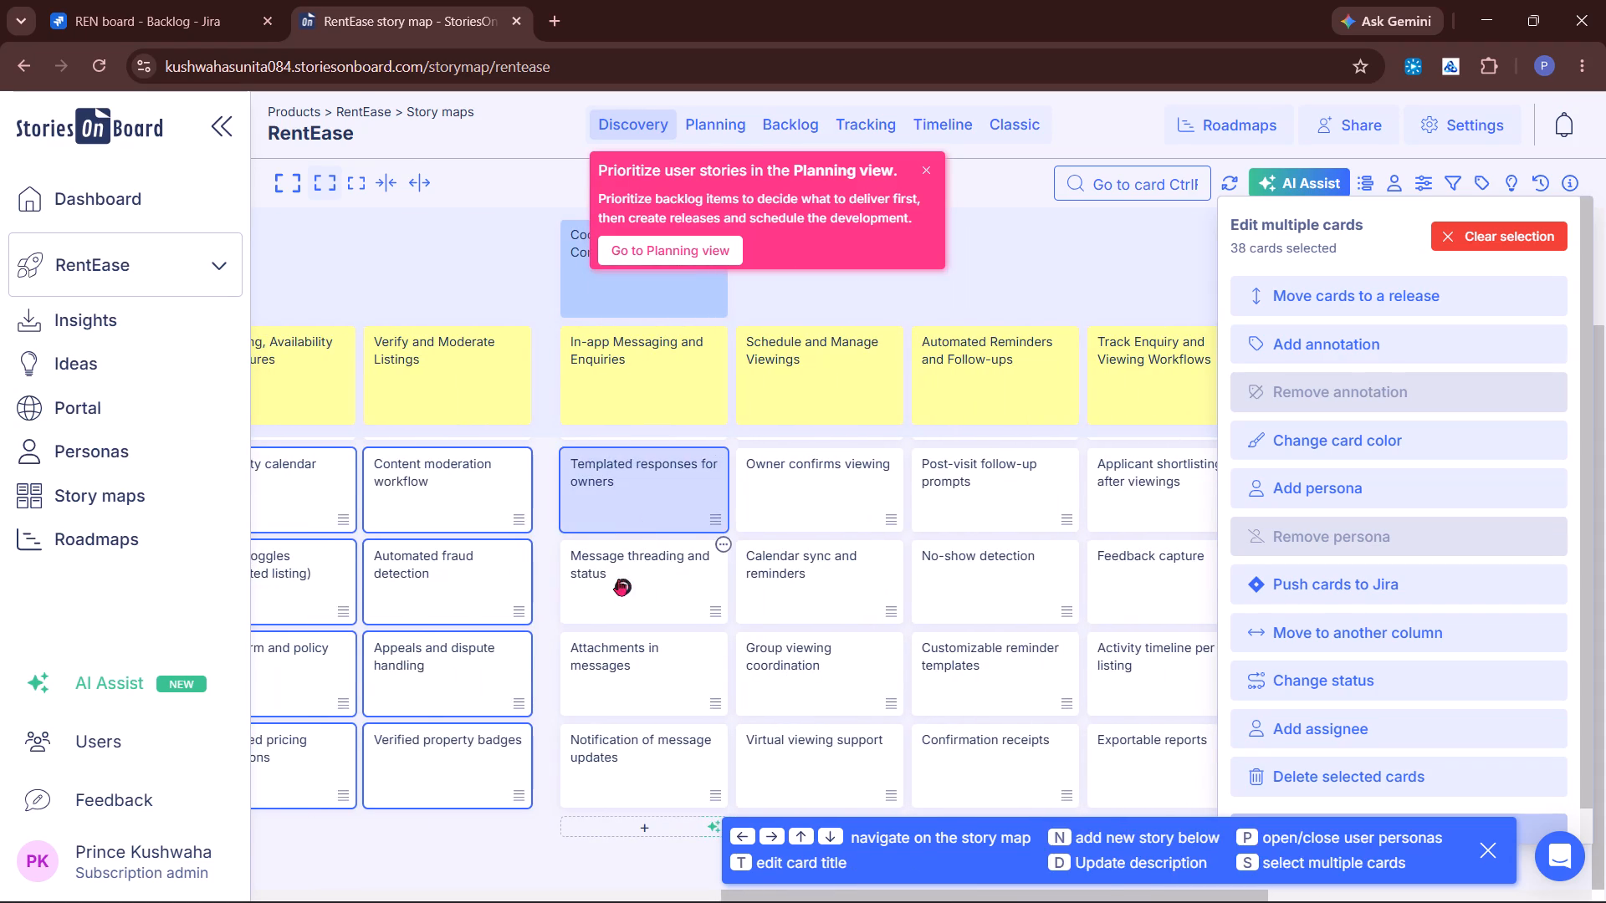
pyautogui.keyDown('ctrl'); pyautogui.click(618, 579); pyautogui.keyUp('ctrl')
pyautogui.keyDown('ctrl'); pyautogui.click(648, 666); pyautogui.keyUp('ctrl')
pyautogui.keyDown('ctrl'); pyautogui.click(657, 793); pyautogui.keyUp('ctrl')
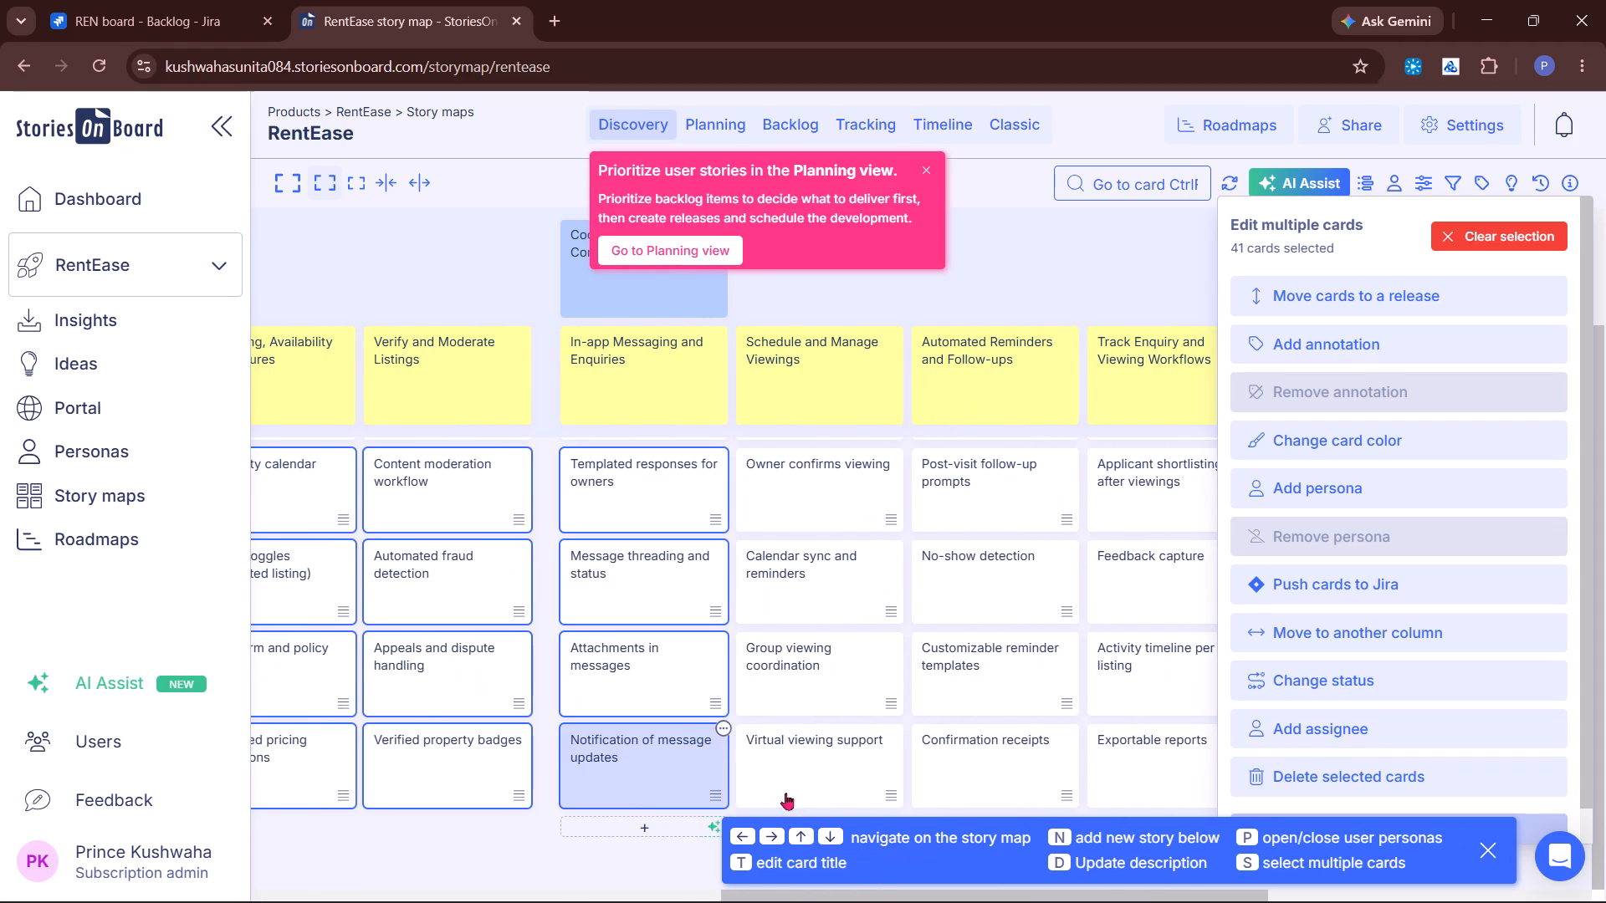
pyautogui.keyDown('ctrl'); pyautogui.click(812, 788); pyautogui.keyUp('ctrl')
pyautogui.keyDown('ctrl'); pyautogui.click(793, 674); pyautogui.keyUp('ctrl')
pyautogui.keyDown('ctrl'); pyautogui.click(806, 607); pyautogui.keyUp('ctrl')
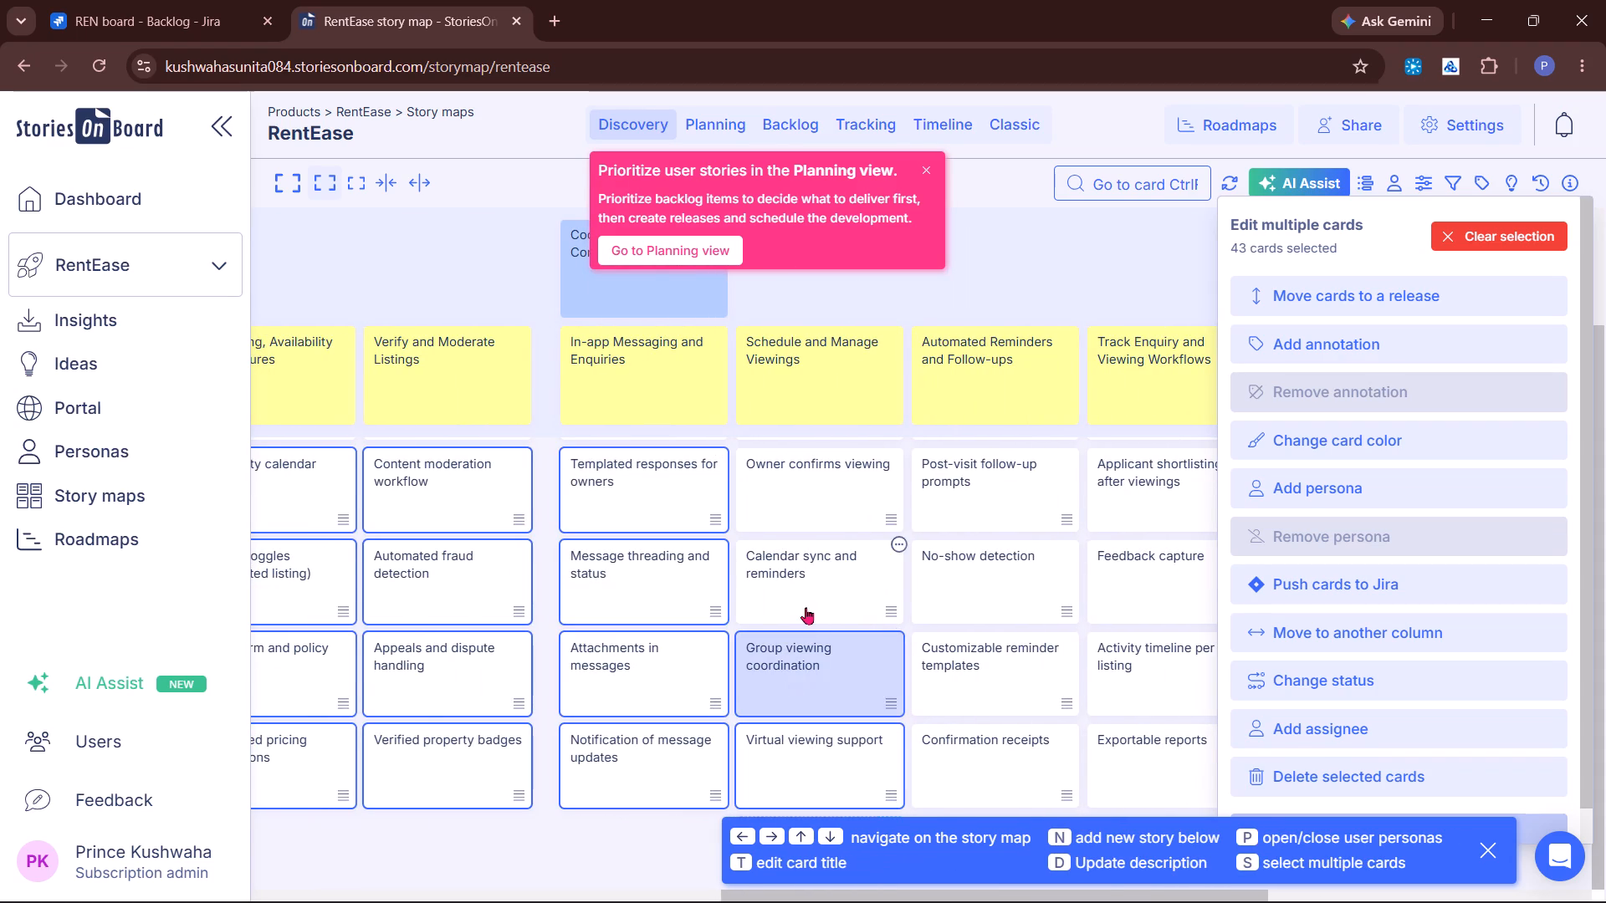
pyautogui.keyDown('ctrl'); pyautogui.click(811, 497); pyautogui.keyUp('ctrl')
# Add the Automated Reminders and Follow-ups and Track Enquiry and Viewing Workflows cards to the selection, from the Post-visit follow-up prompts row down.
pyautogui.keyDown('ctrl'); pyautogui.click(999, 508); pyautogui.keyUp('ctrl')
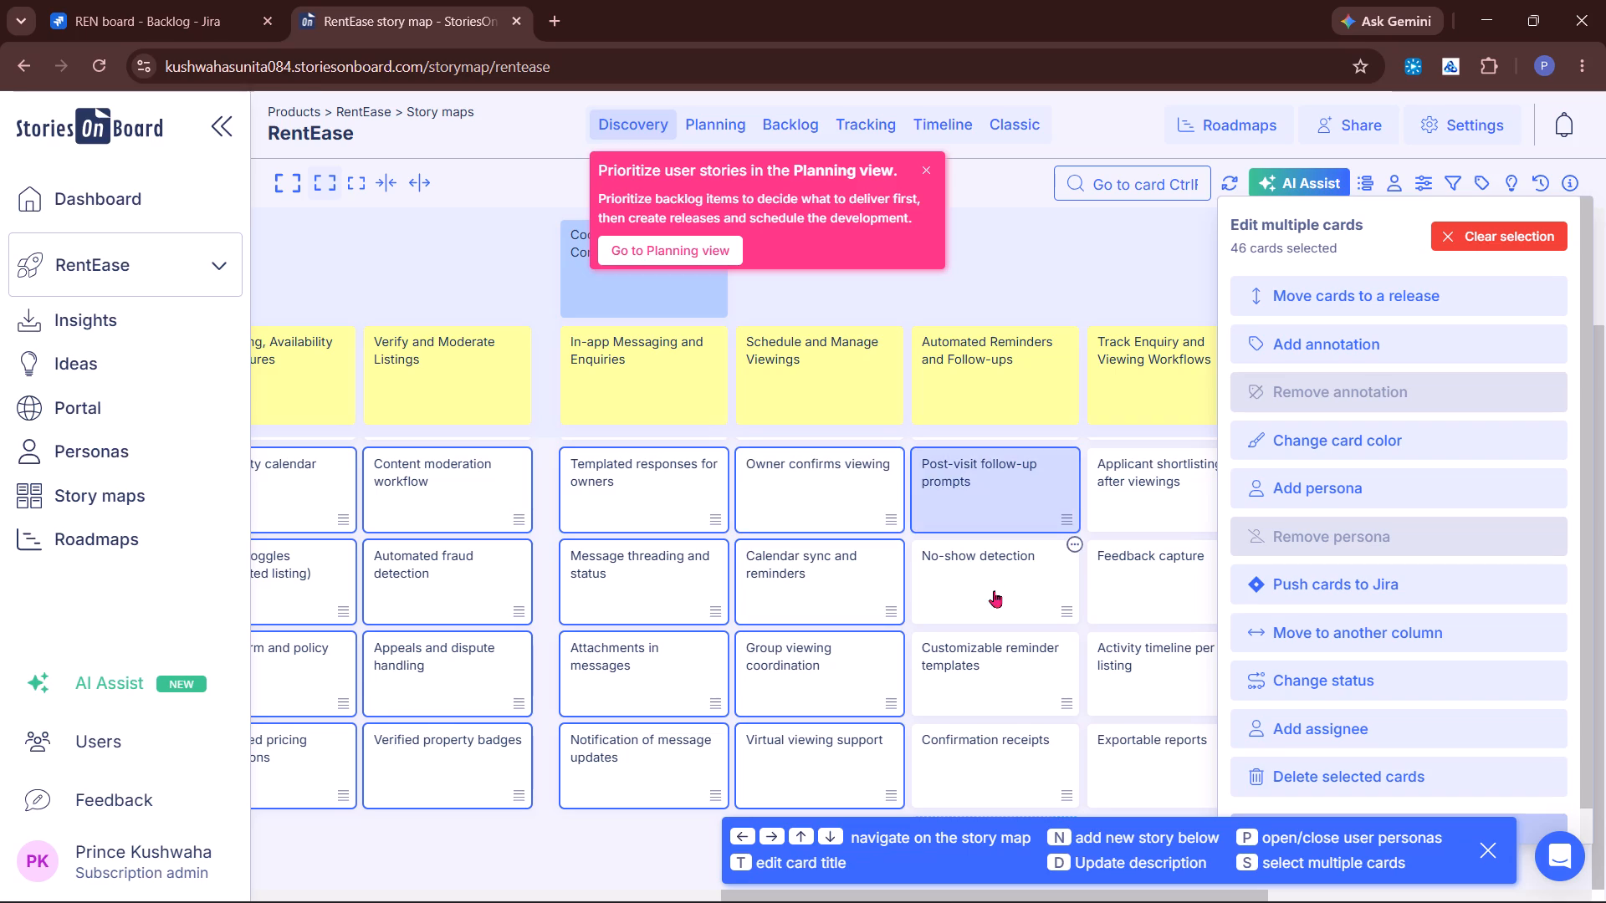
pyautogui.keyDown('ctrl'); pyautogui.click(994, 591); pyautogui.keyUp('ctrl')
pyautogui.keyDown('ctrl'); pyautogui.click(990, 660); pyautogui.keyUp('ctrl')
pyautogui.keyDown('ctrl'); pyautogui.click(986, 797); pyautogui.keyUp('ctrl')
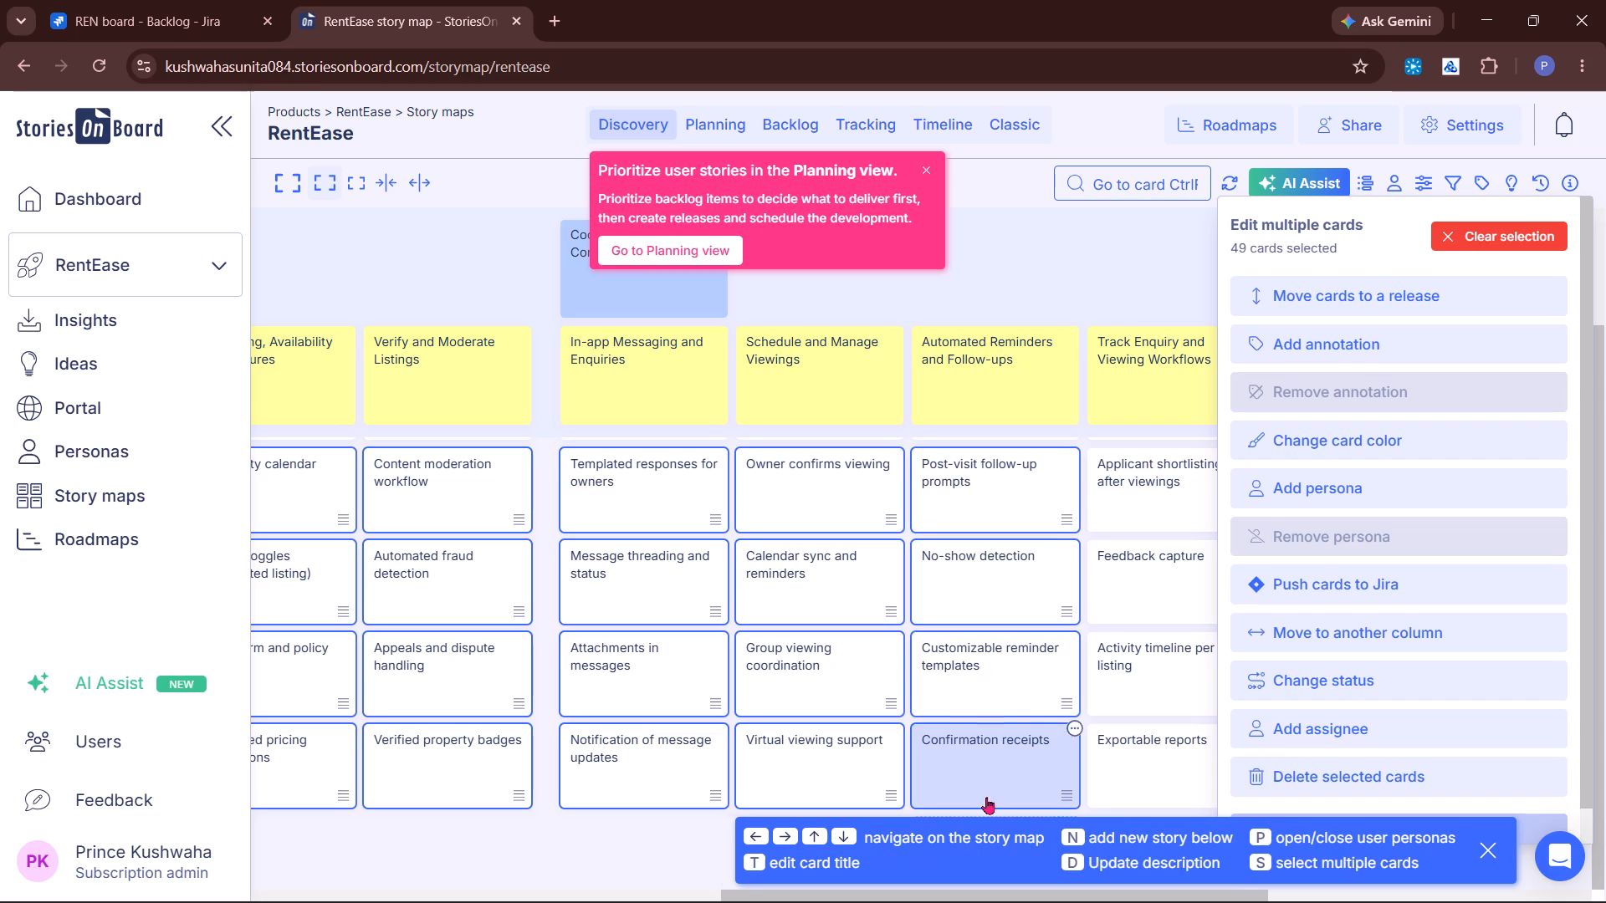
pyautogui.keyDown('ctrl'); pyautogui.click(1152, 486); pyautogui.keyUp('ctrl')
pyautogui.keyDown('ctrl'); pyautogui.click(1137, 581); pyautogui.keyUp('ctrl')
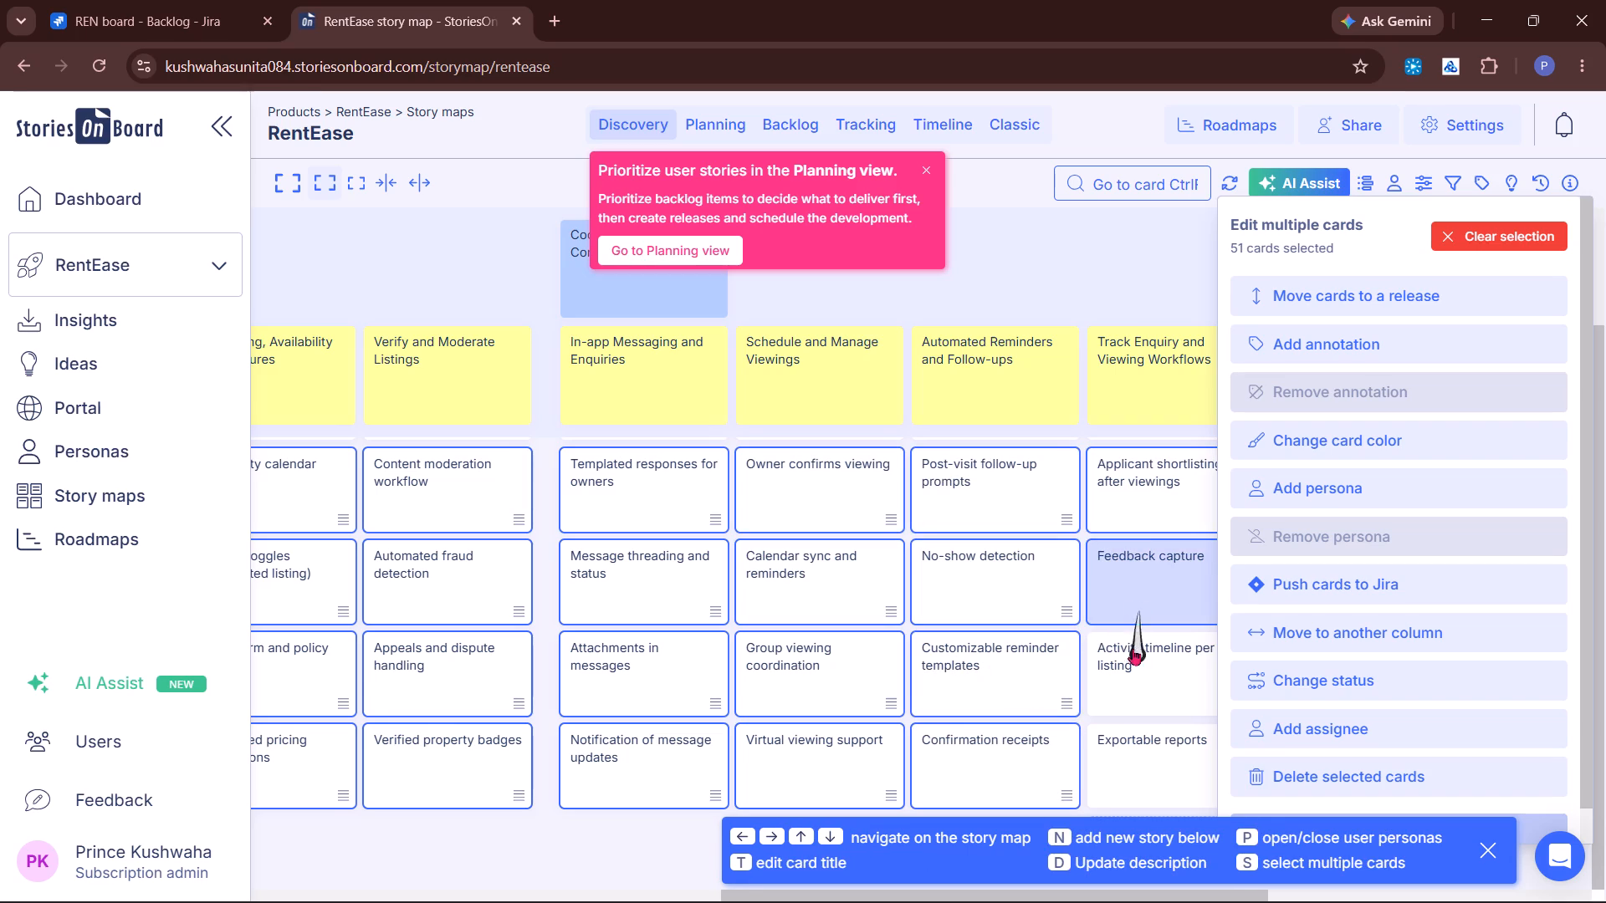
pyautogui.keyDown('ctrl'); pyautogui.click(1133, 658); pyautogui.keyUp('ctrl')
pyautogui.keyDown('ctrl'); pyautogui.click(1140, 729); pyautogui.keyUp('ctrl')
# Add the Submit and Manage Applications and Screening and Background Checks cards to the selection, from the Document uploads row down.
pyautogui.keyDown('ctrl'); pyautogui.hscroll(-3, 1140, 729); pyautogui.keyUp('ctrl')
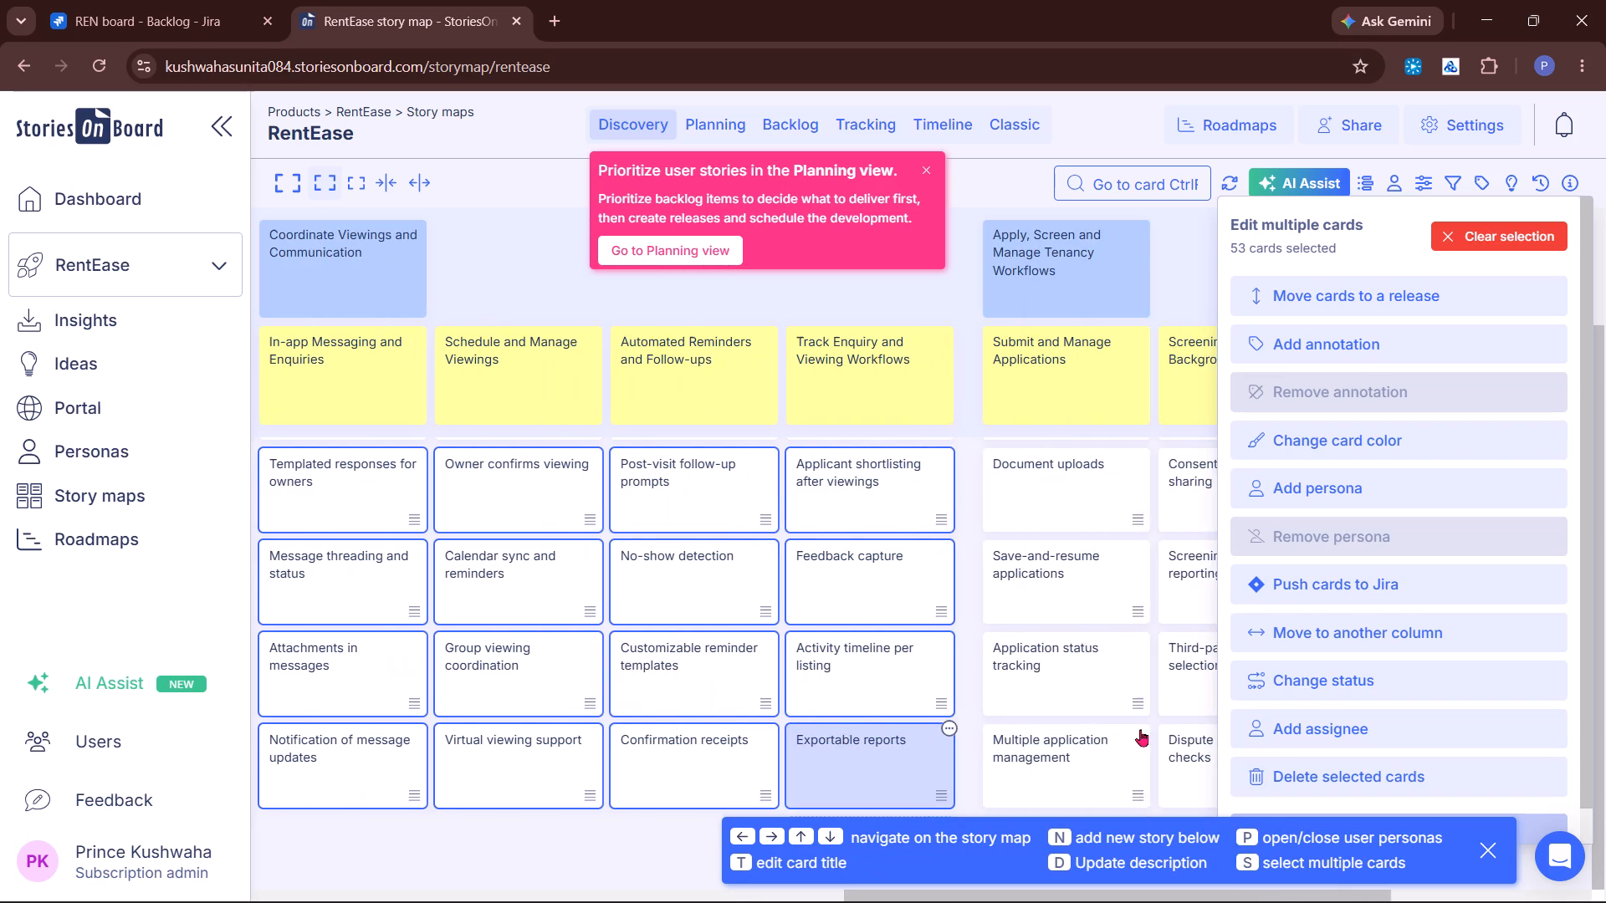
pyautogui.keyDown('ctrl'); pyautogui.hscroll(-5, 1140, 729); pyautogui.keyUp('ctrl')
pyautogui.keyDown('ctrl'); pyautogui.click(632, 488); pyautogui.keyUp('ctrl')
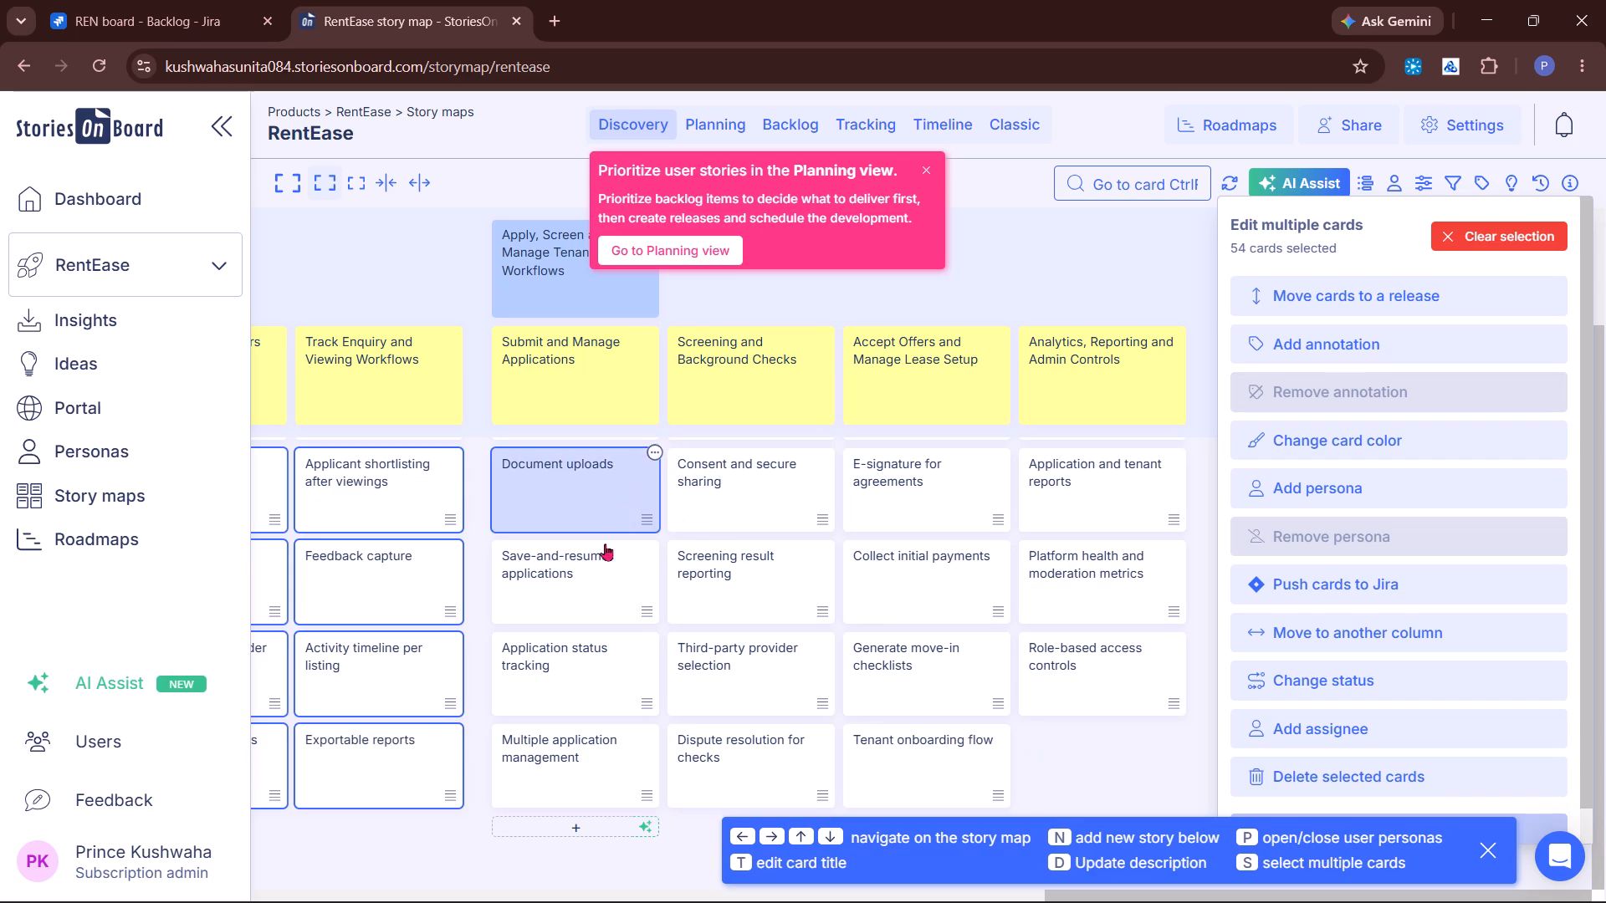
pyautogui.keyDown('ctrl'); pyautogui.click(589, 581); pyautogui.keyUp('ctrl')
pyautogui.keyDown('ctrl'); pyautogui.click(582, 649); pyautogui.keyUp('ctrl')
pyautogui.keyDown('ctrl'); pyautogui.click(584, 732); pyautogui.keyUp('ctrl')
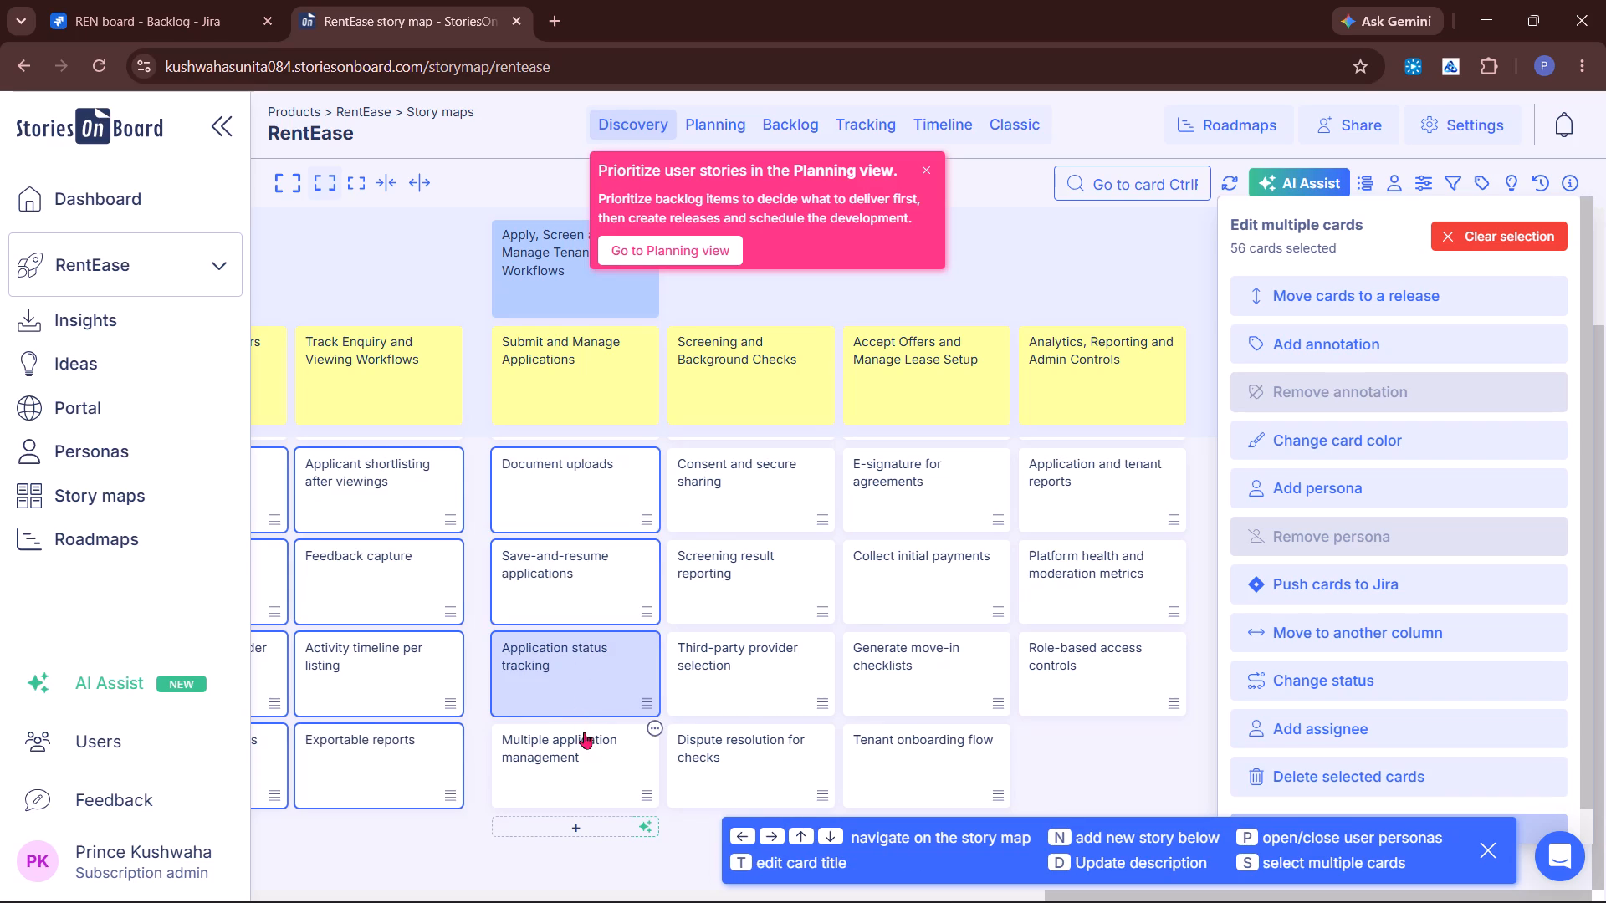
pyautogui.keyDown('ctrl'); pyautogui.click(749, 503); pyautogui.keyUp('ctrl')
pyautogui.keyDown('ctrl'); pyautogui.click(749, 600); pyautogui.keyUp('ctrl')
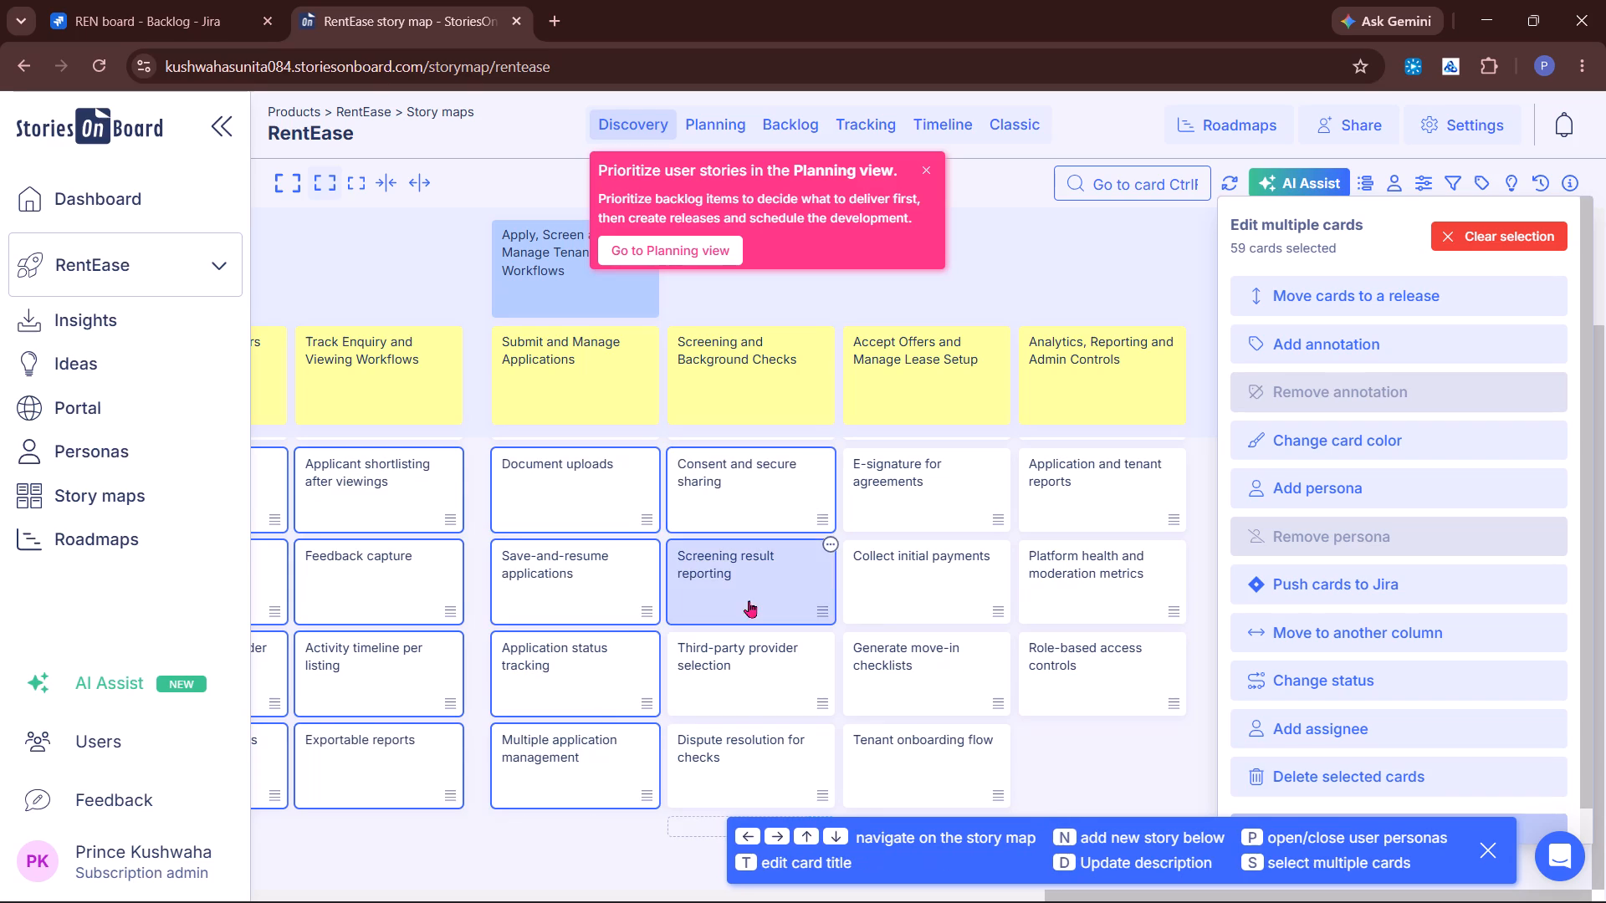
pyautogui.keyDown('ctrl'); pyautogui.click(749, 656); pyautogui.keyUp('ctrl')
pyautogui.keyDown('ctrl'); pyautogui.click(757, 737); pyautogui.keyUp('ctrl')
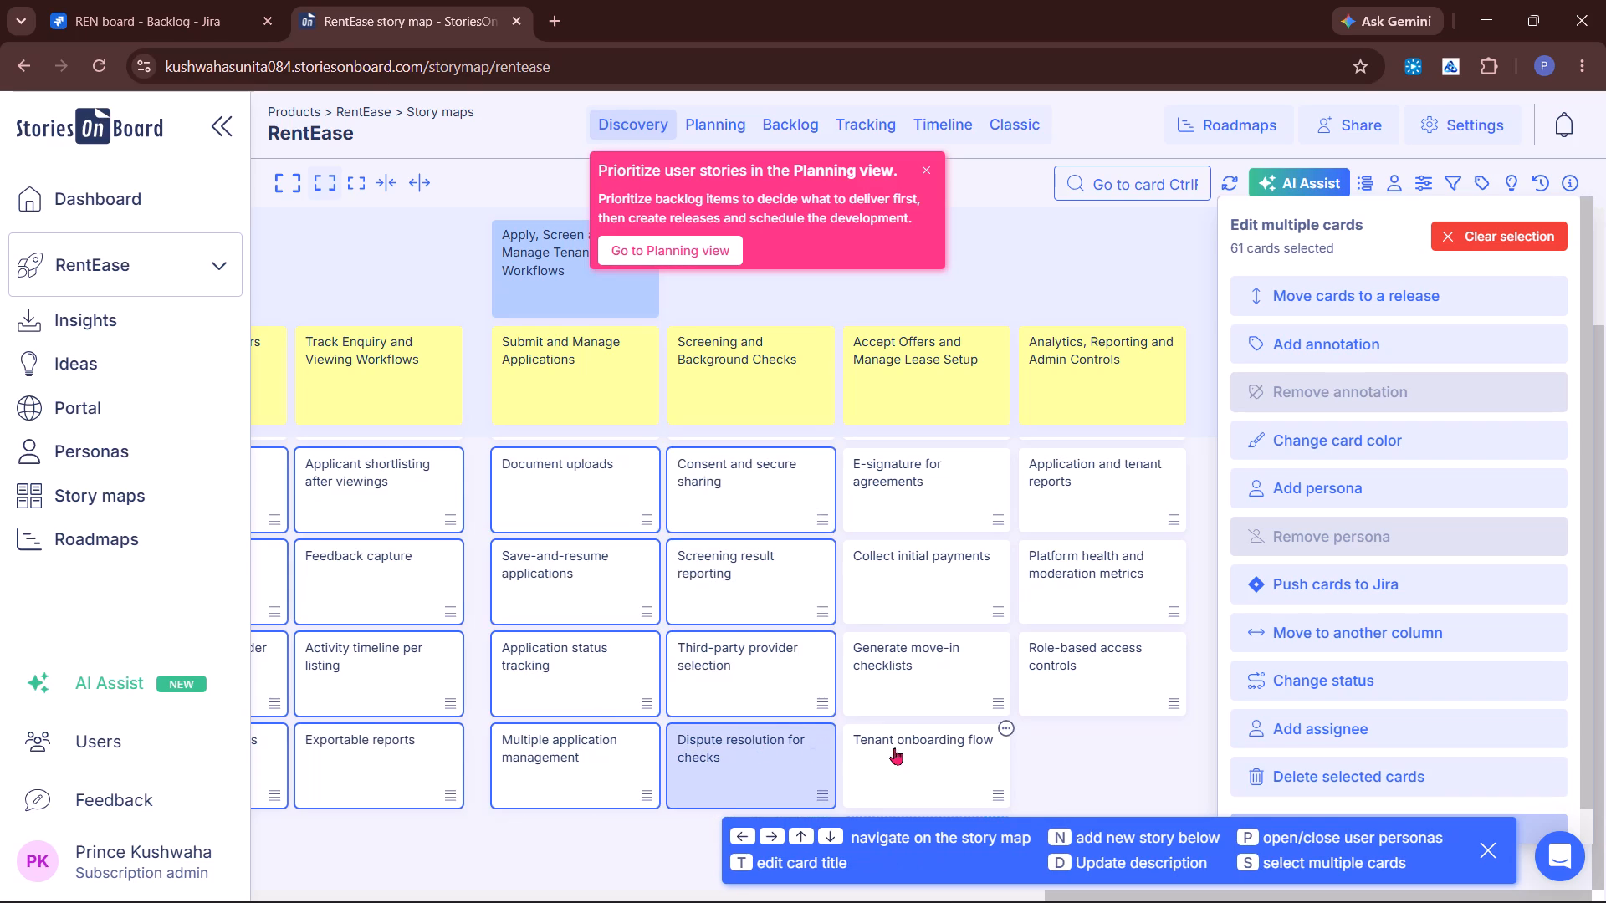
# Add the Accept Offers and Manage Lease Setup and Analytics, Reporting and Admin Controls cards to the selection, from the E-signature for agreements row down.
pyautogui.keyDown('ctrl'); pyautogui.click(894, 747); pyautogui.keyUp('ctrl')
pyautogui.keyDown('ctrl'); pyautogui.click(911, 677); pyautogui.keyUp('ctrl')
pyautogui.keyDown('ctrl'); pyautogui.click(928, 594); pyautogui.keyUp('ctrl')
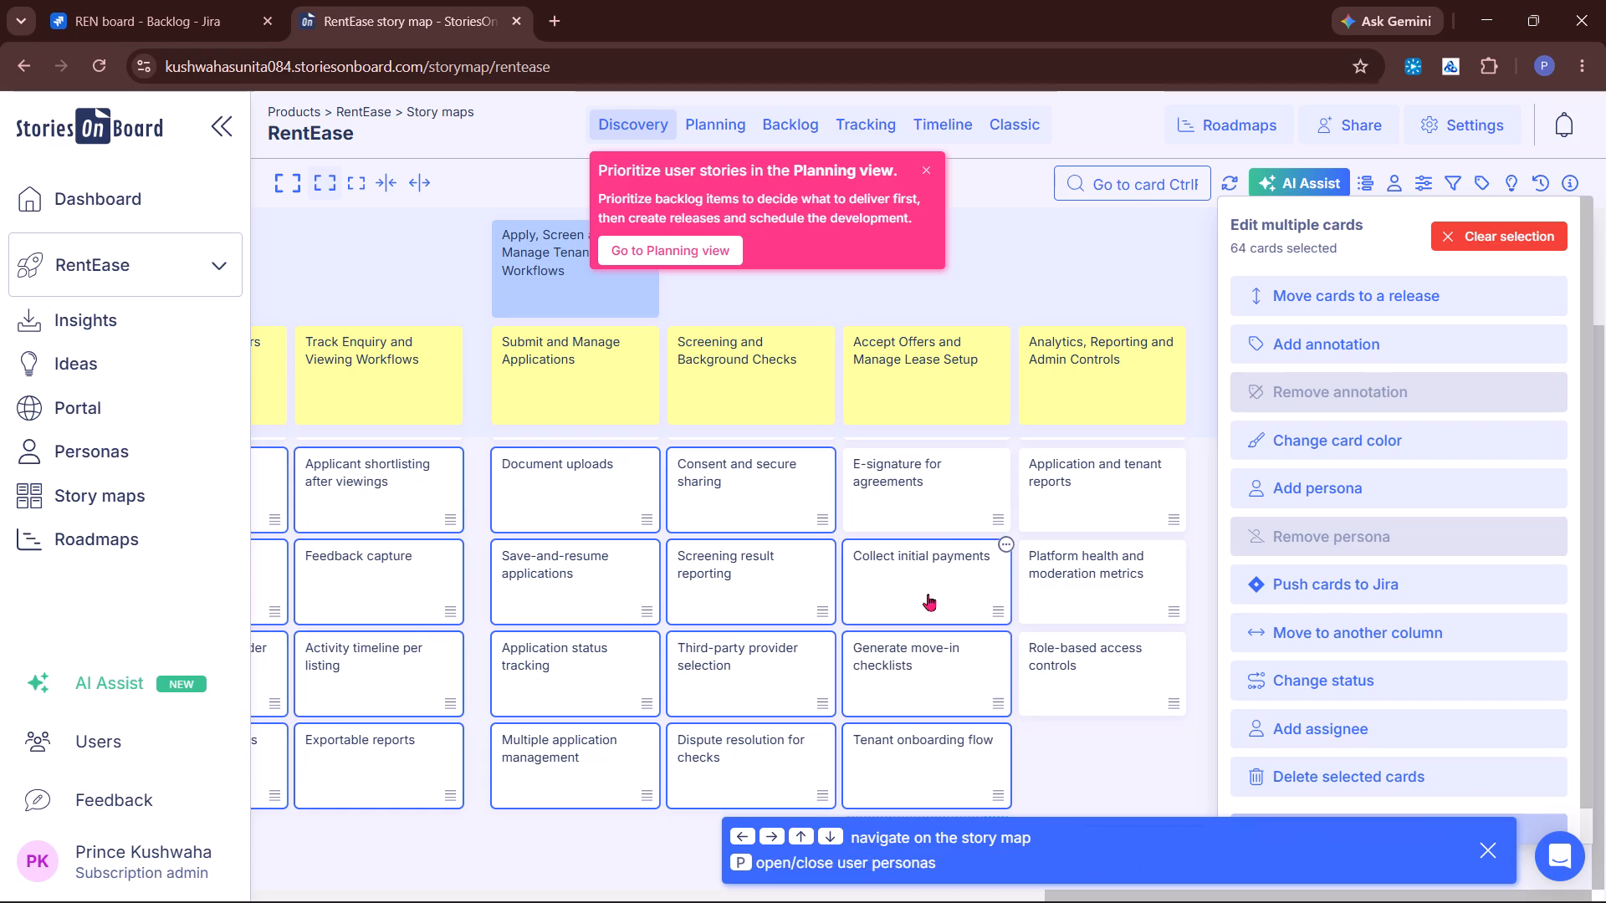
pyautogui.keyDown('ctrl'); pyautogui.click(940, 497); pyautogui.keyUp('ctrl')
pyautogui.keyDown('ctrl'); pyautogui.click(1099, 508); pyautogui.keyUp('ctrl')
pyautogui.keyDown('ctrl'); pyautogui.click(1096, 614); pyautogui.keyUp('ctrl')
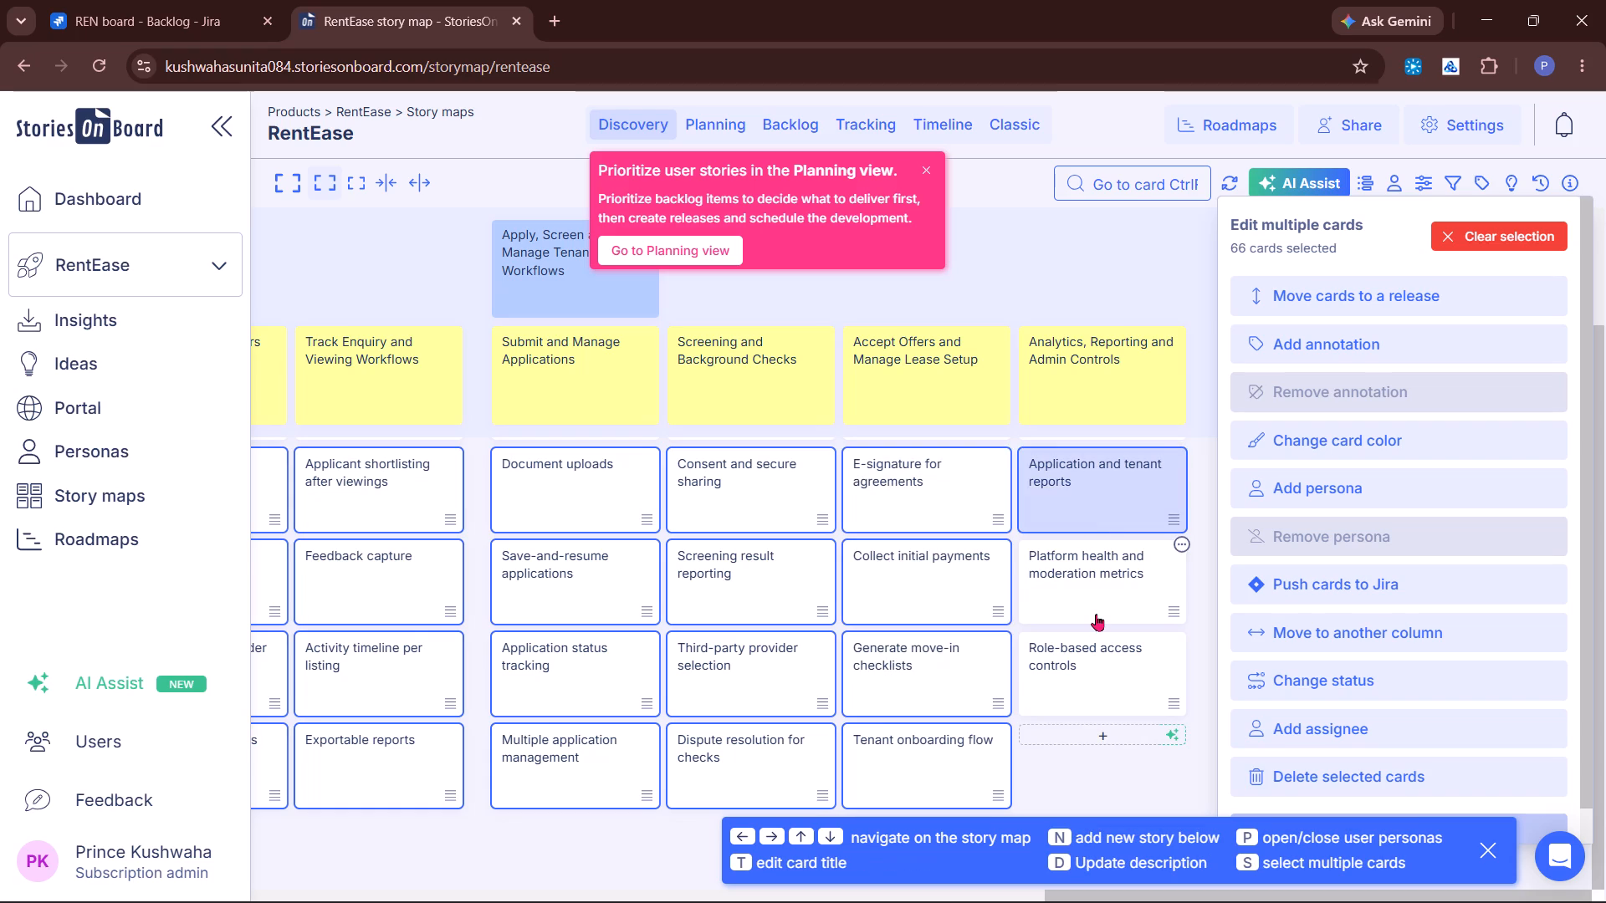
pyautogui.keyDown('ctrl'); pyautogui.click(1095, 667); pyautogui.keyUp('ctrl')
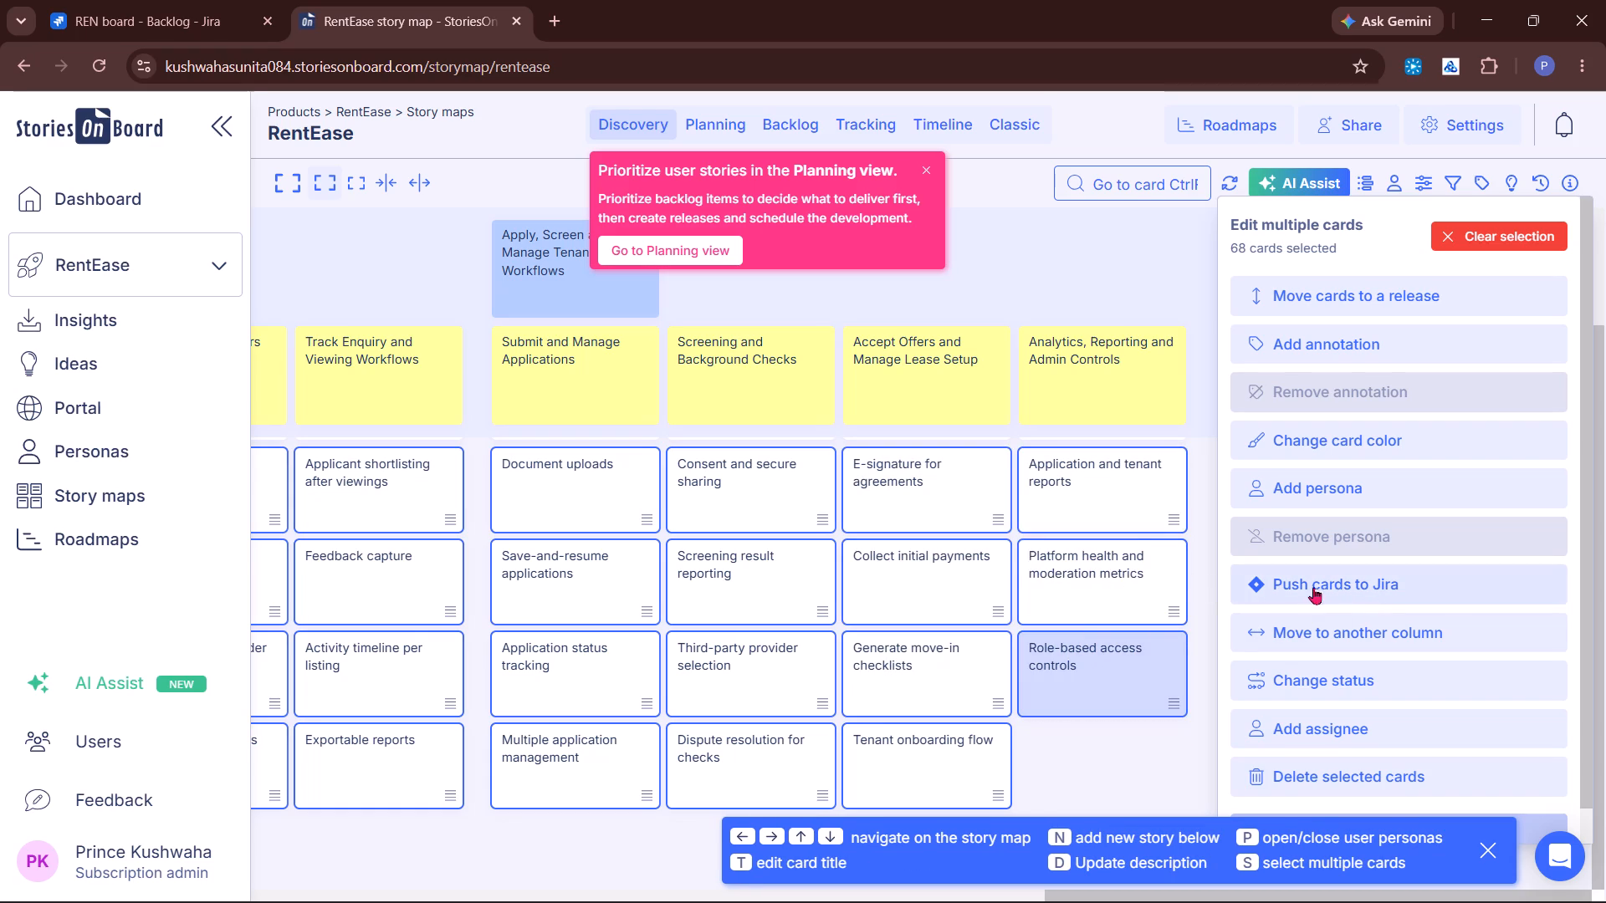
# Push all the selected RentEase story cards to Jira.
pyautogui.click(1332, 587)
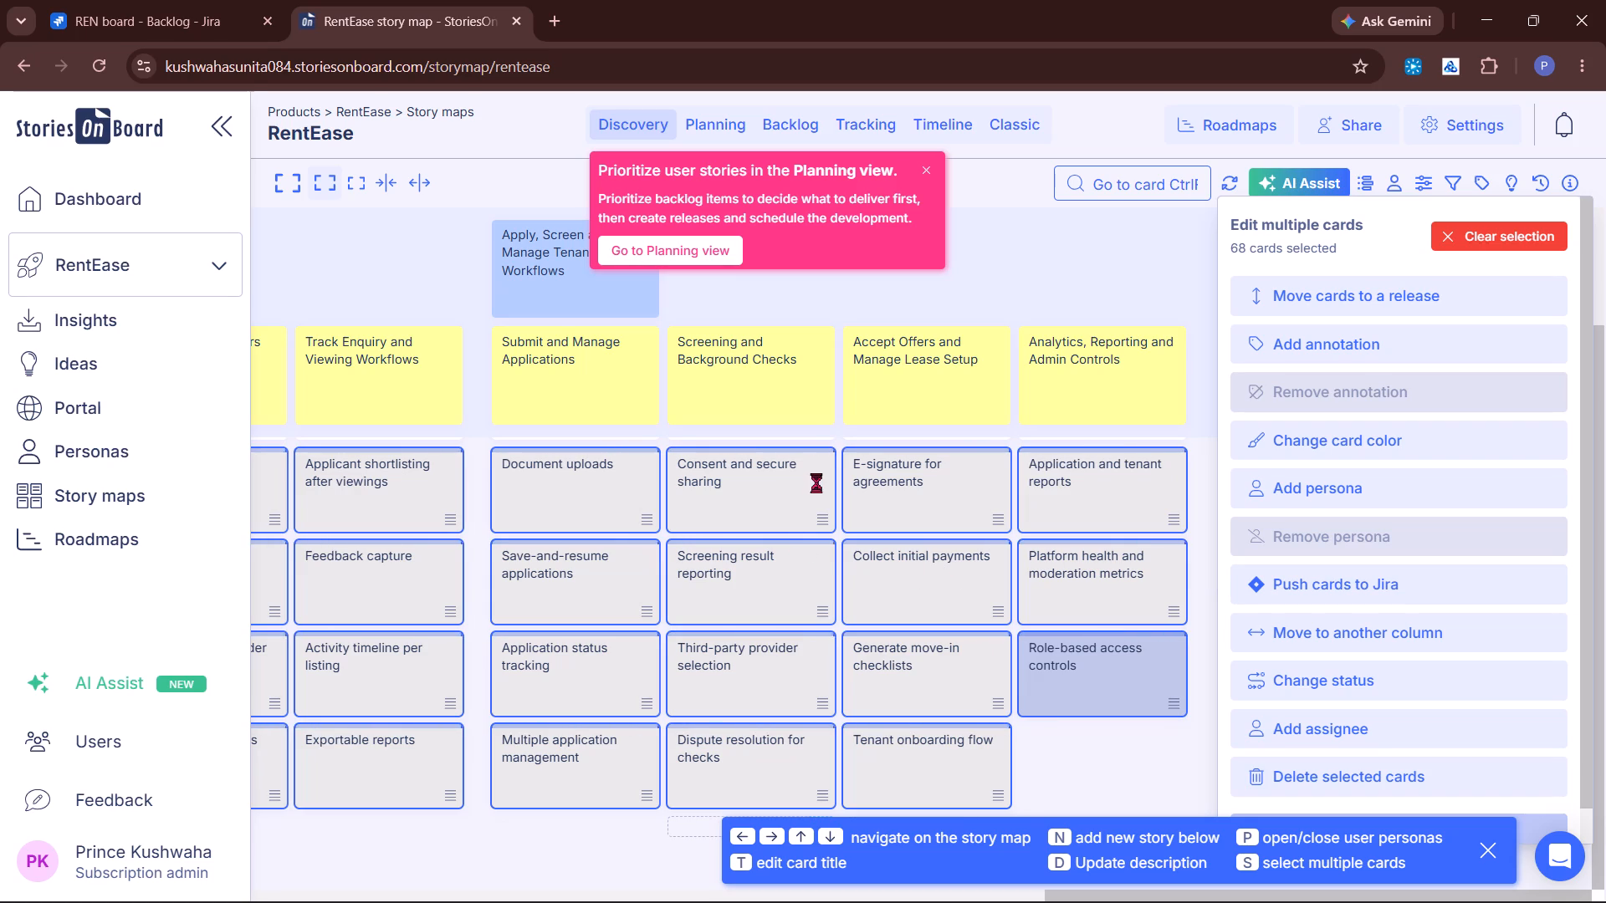
# Switch to the REN board in Jira, reload its backlog to examine the pushed work items, and return to the StoriesOnBoard story map.
pyautogui.click(146, 23)
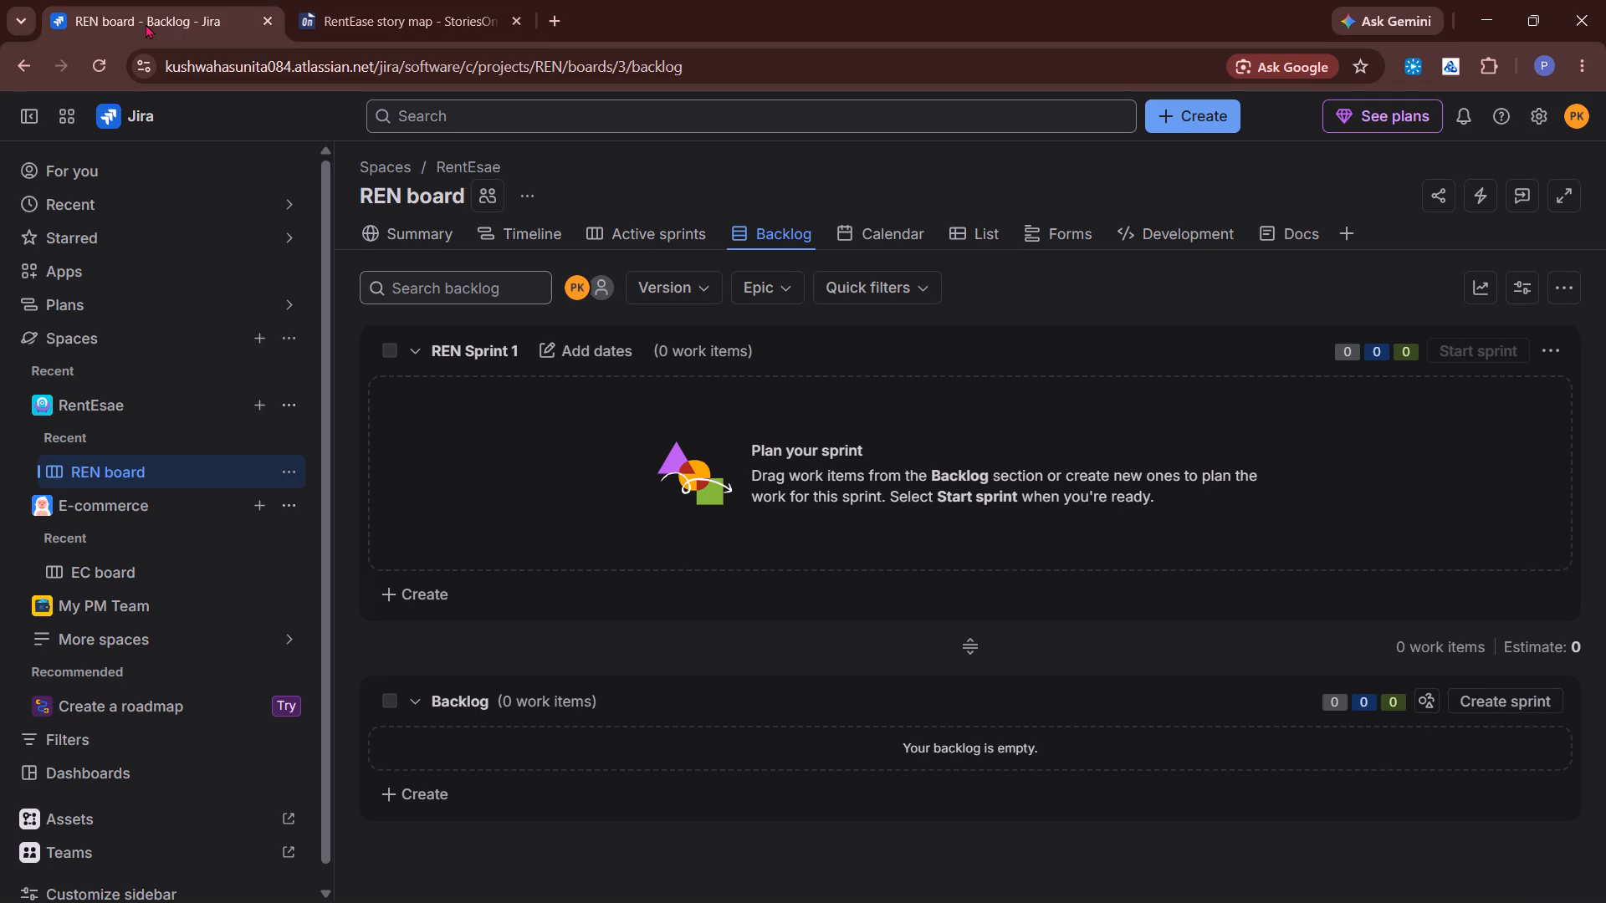
pyautogui.click(379, 18)
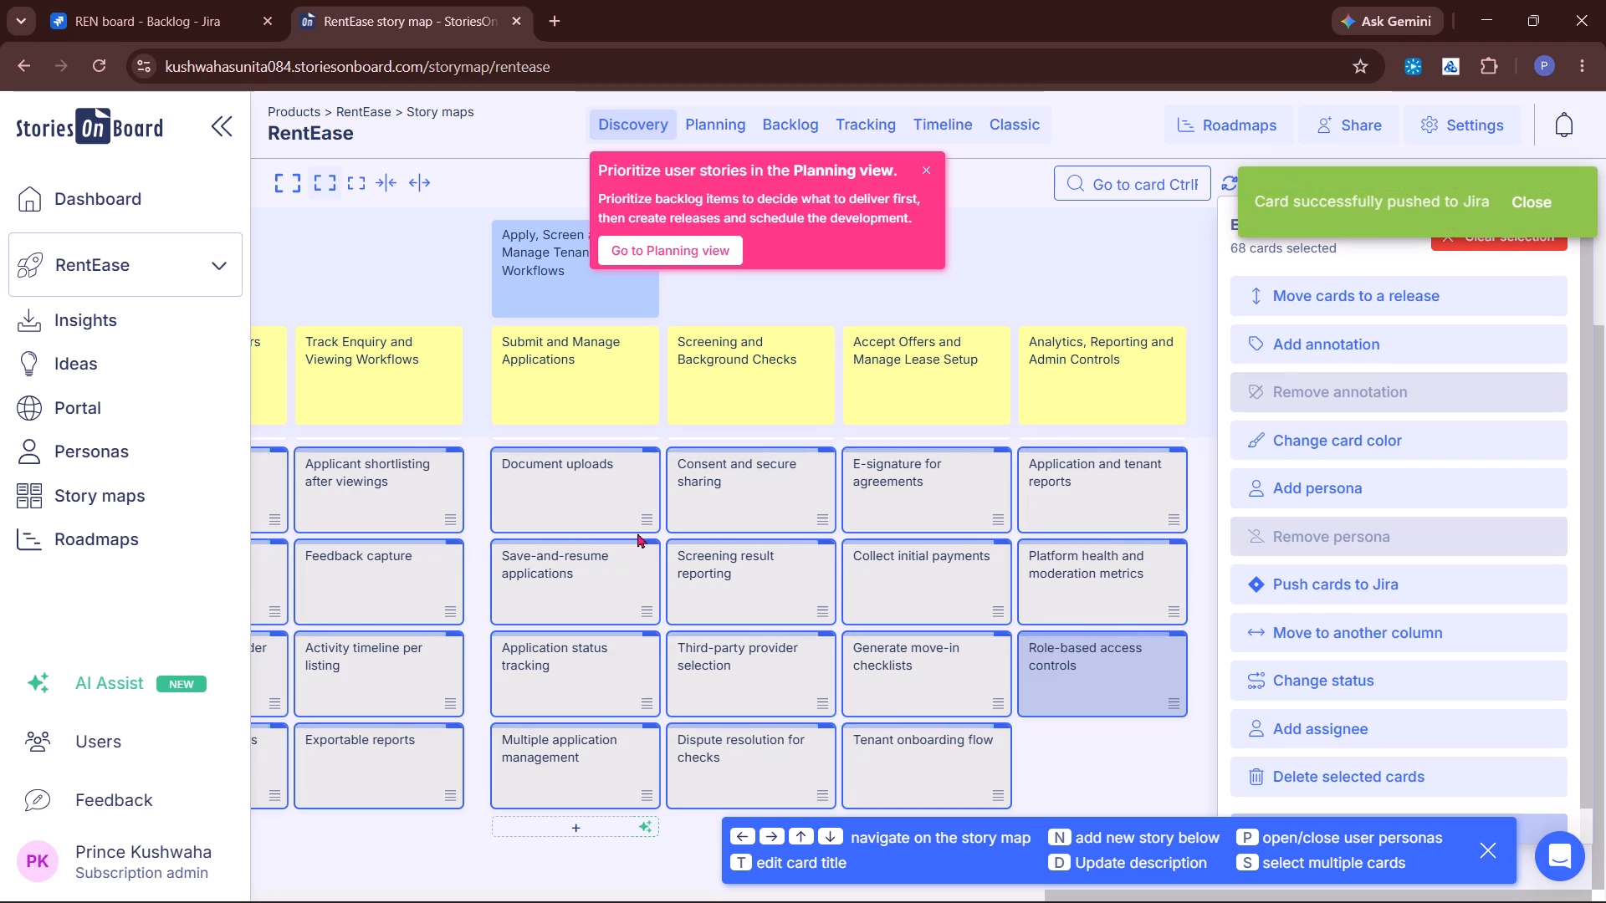
pyautogui.click(159, 21)
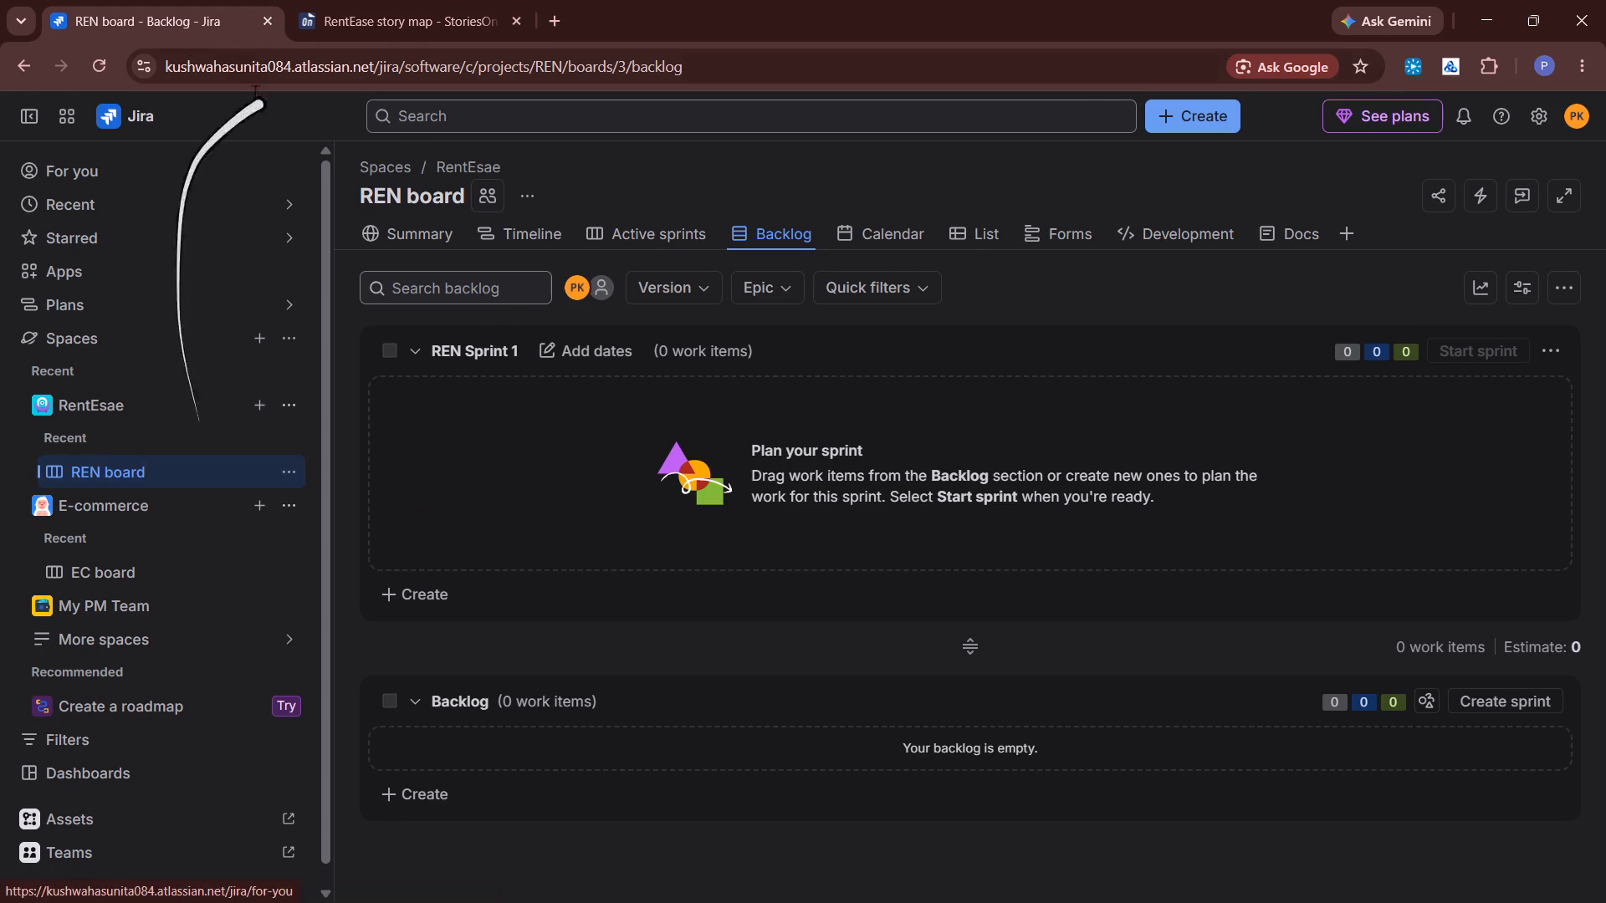
pyautogui.click(96, 69)
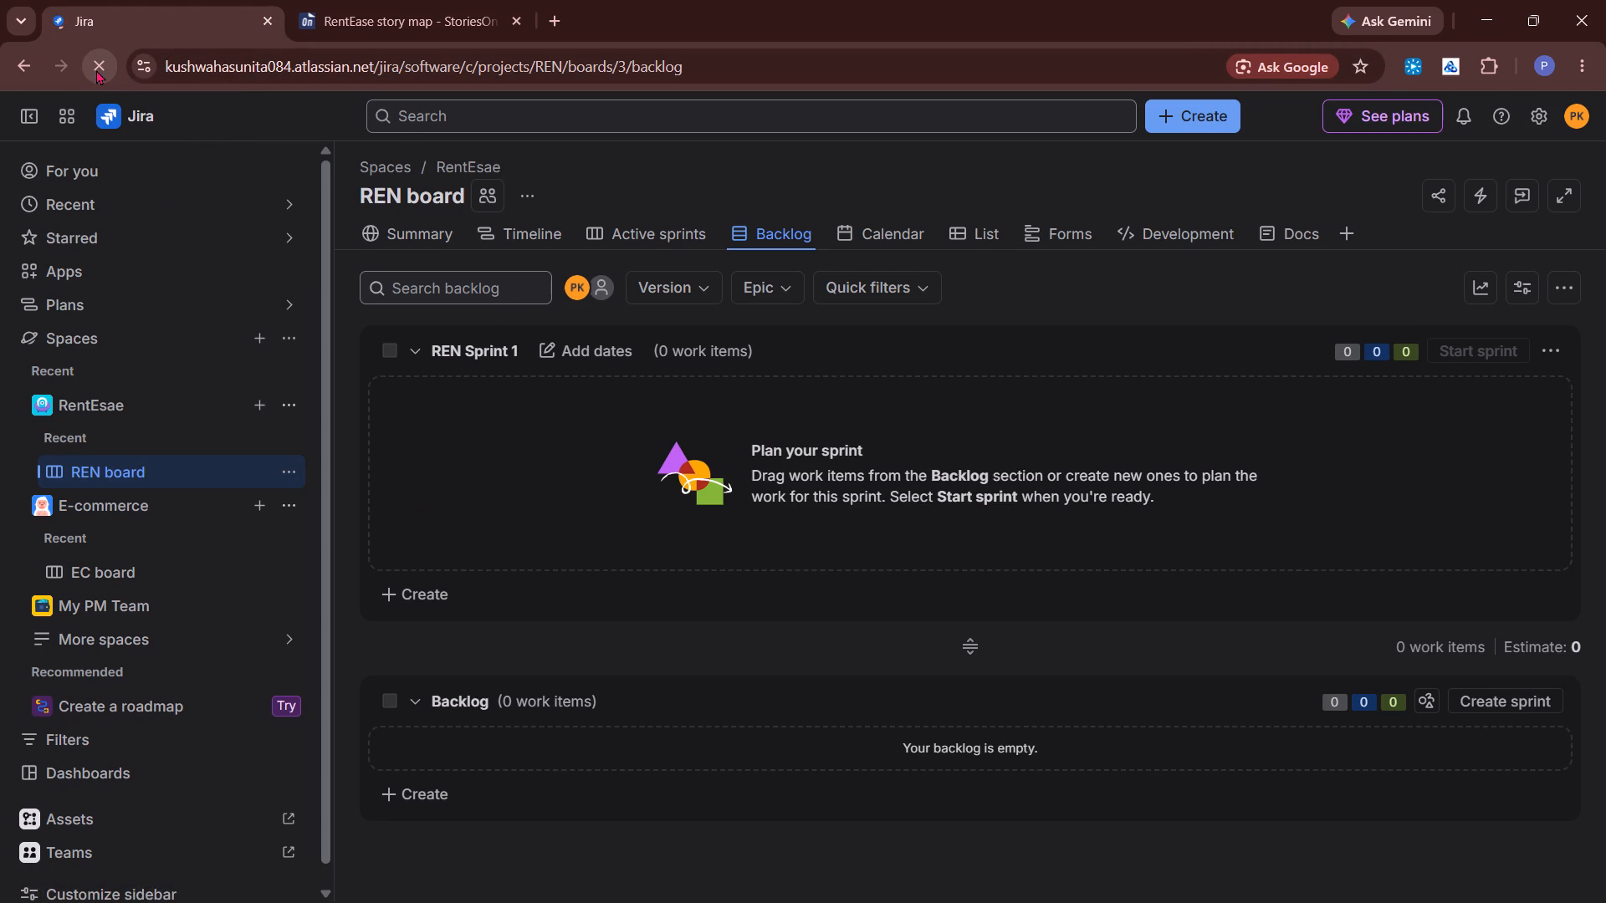
pyautogui.scroll(-7, 584, 549)
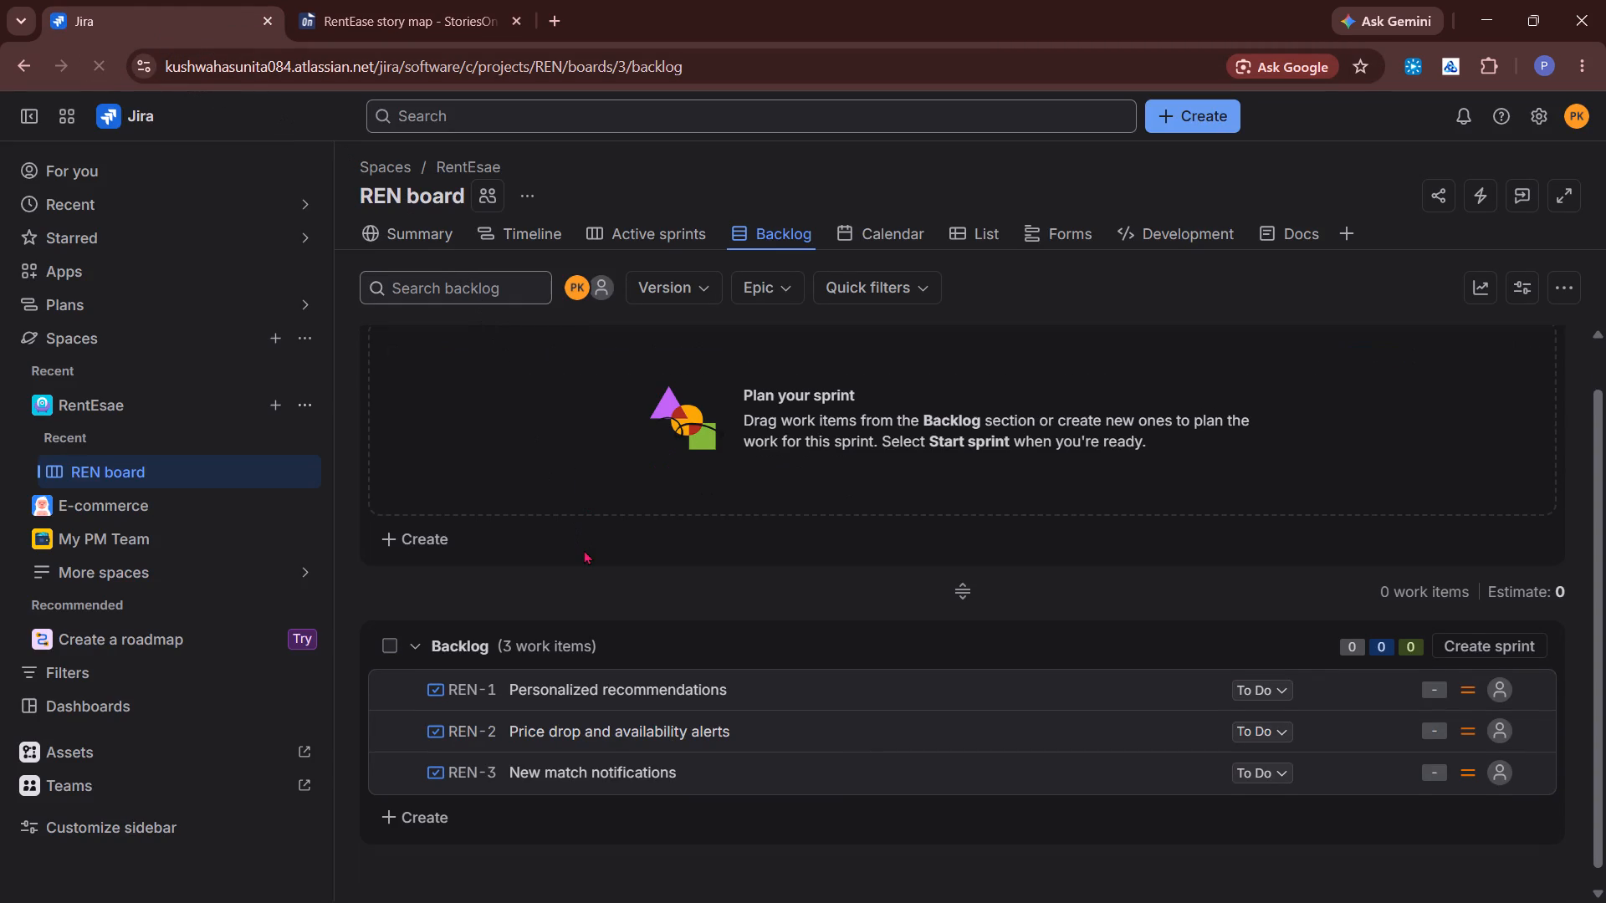
pyautogui.scroll(-1, 584, 549)
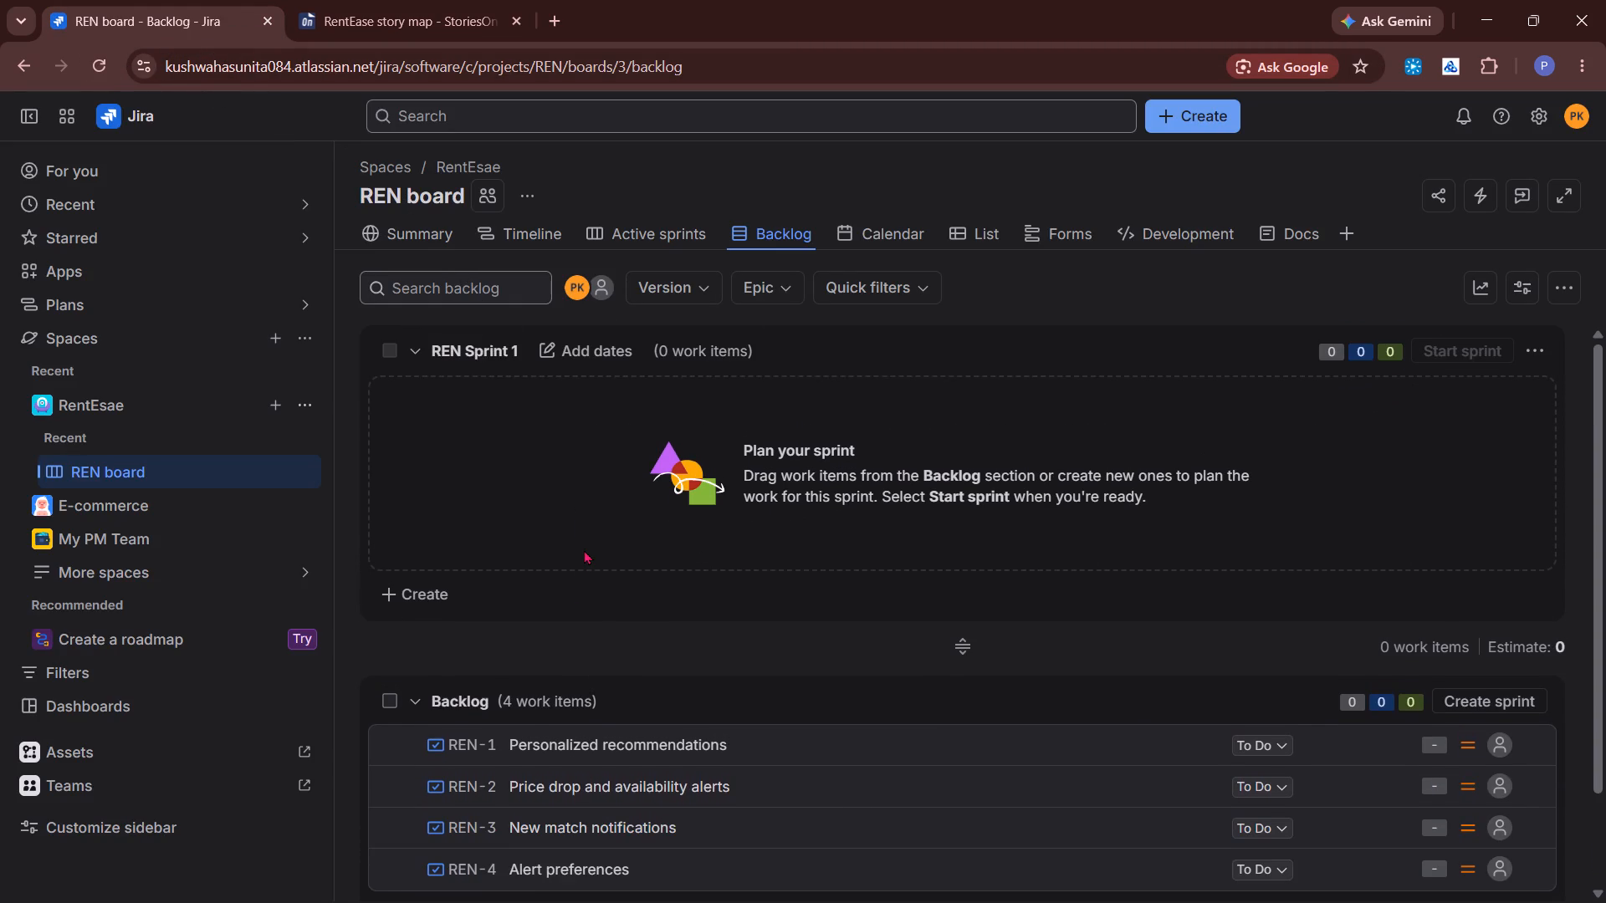
pyautogui.scroll(-6, 584, 549)
pyautogui.scroll(3, 584, 549)
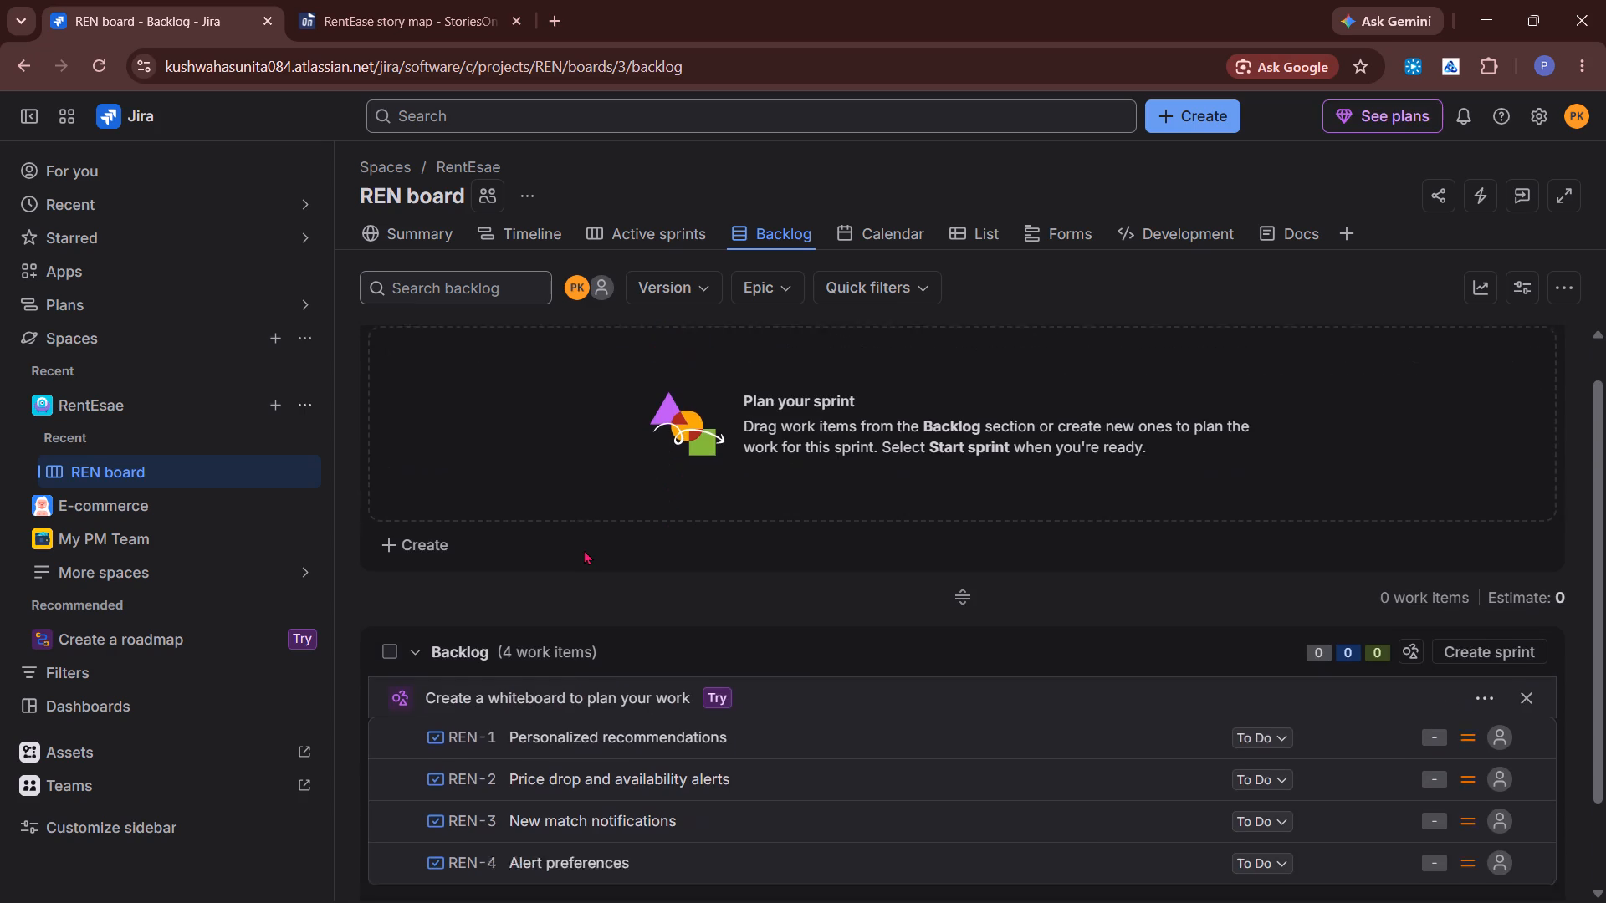
pyautogui.scroll(4, 584, 549)
pyautogui.scroll(-5, 584, 549)
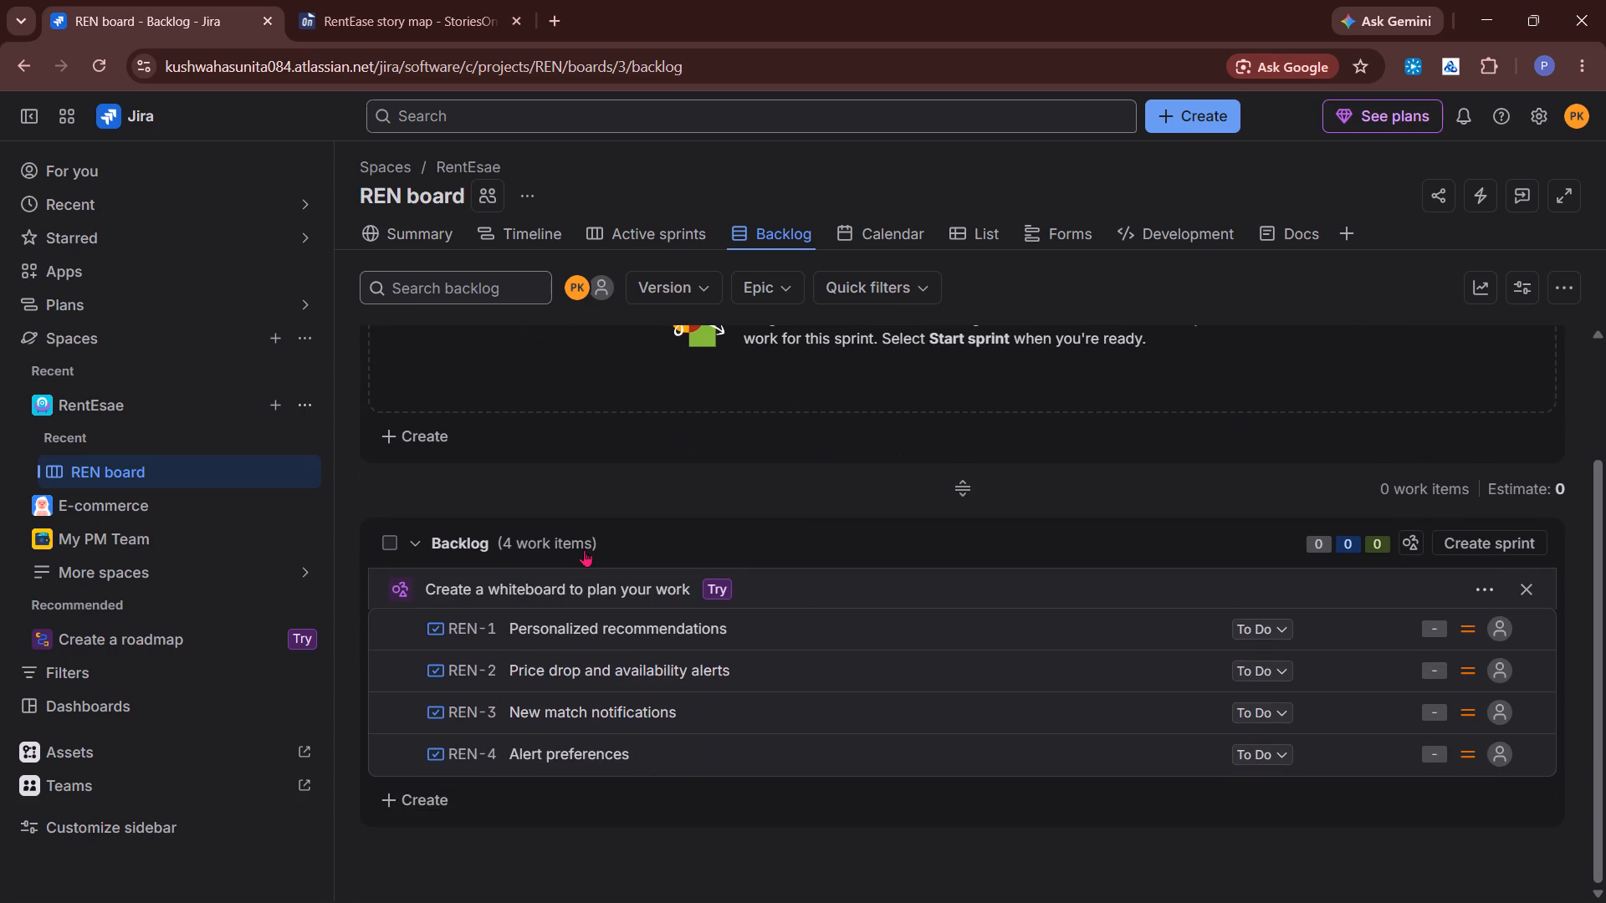
pyautogui.click(421, 23)
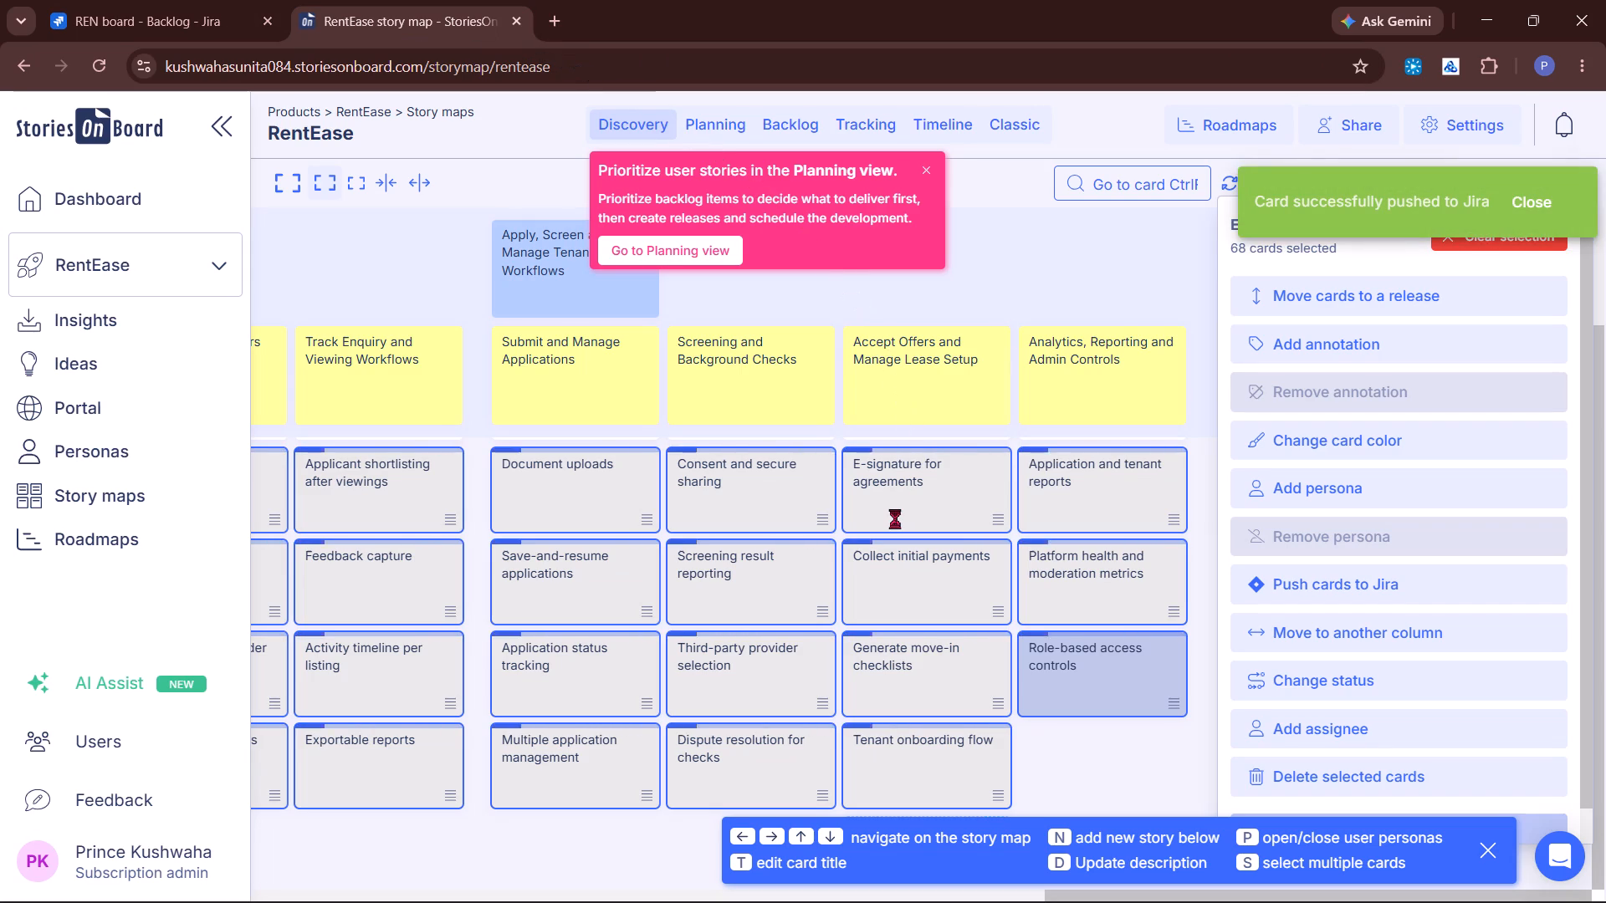
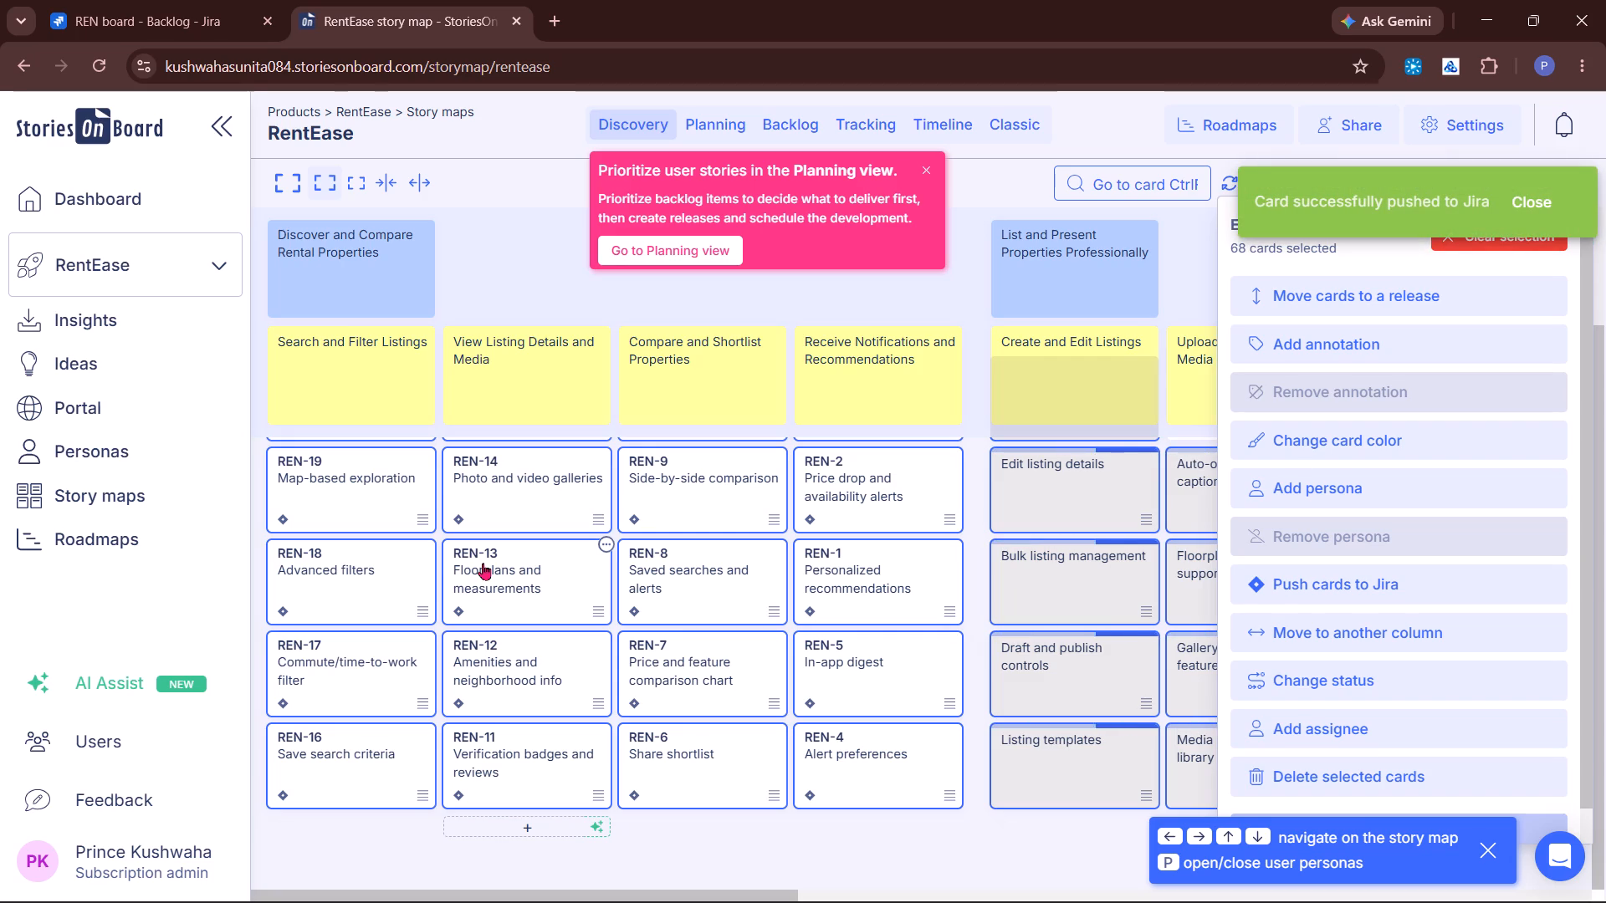
# Examine the RentEase story map across its columns, through Analytics, Reporting and Admin Controls, for which selected cards have Jira issue keys.
pyautogui.scroll(-1, 483, 563)
pyautogui.hscroll(-6, 736, 457)
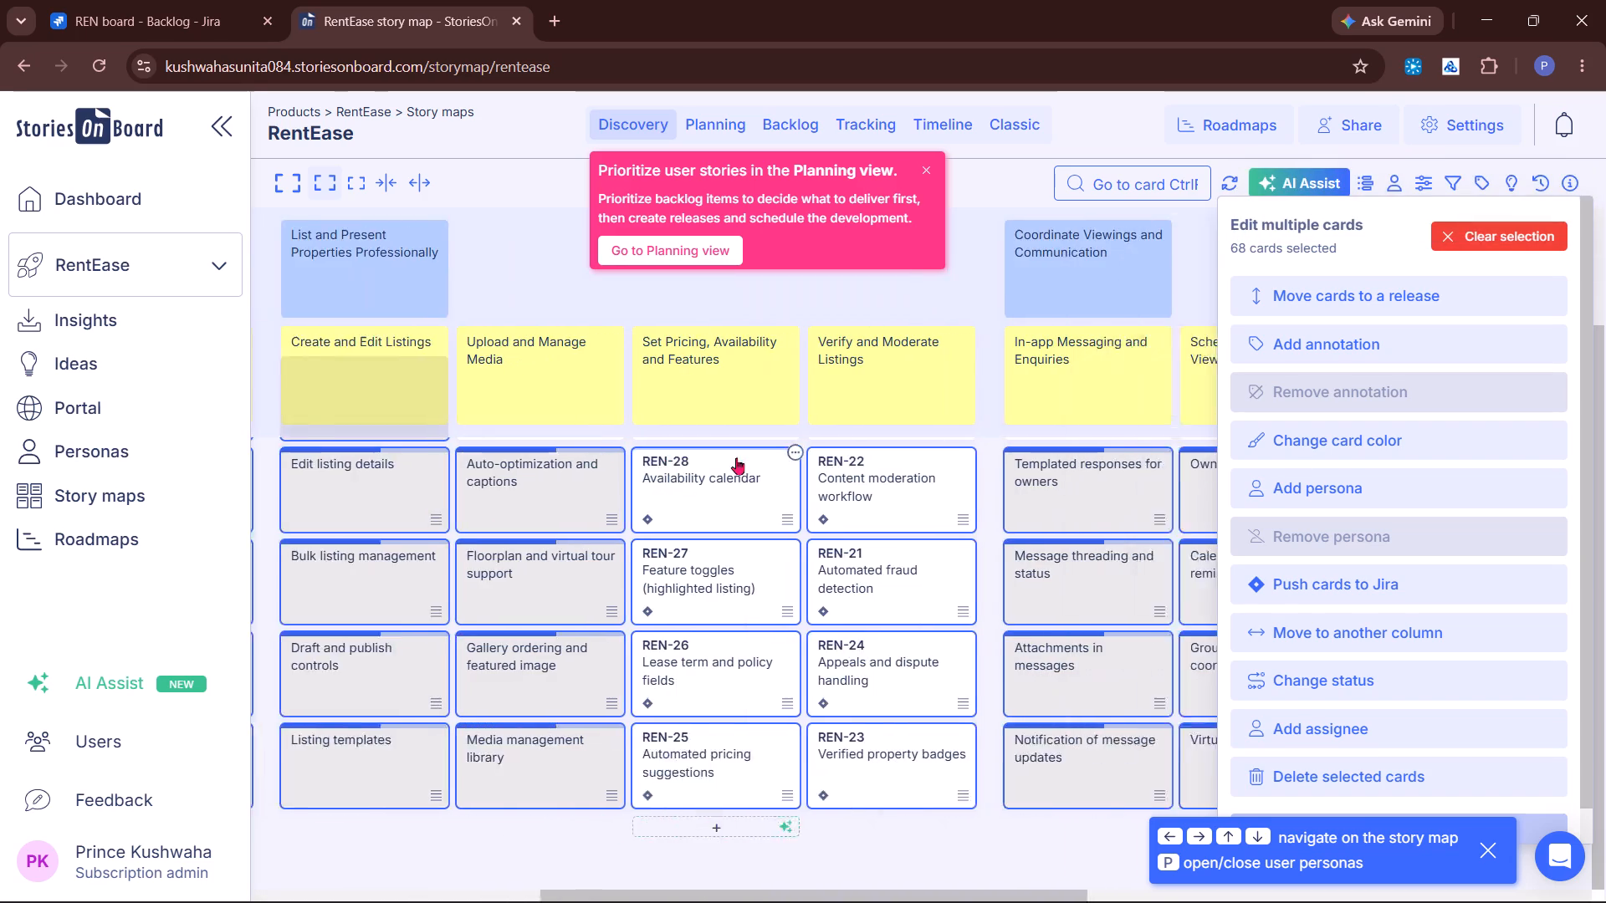
pyautogui.scroll(6, 736, 457)
pyautogui.hscroll(6, 736, 457)
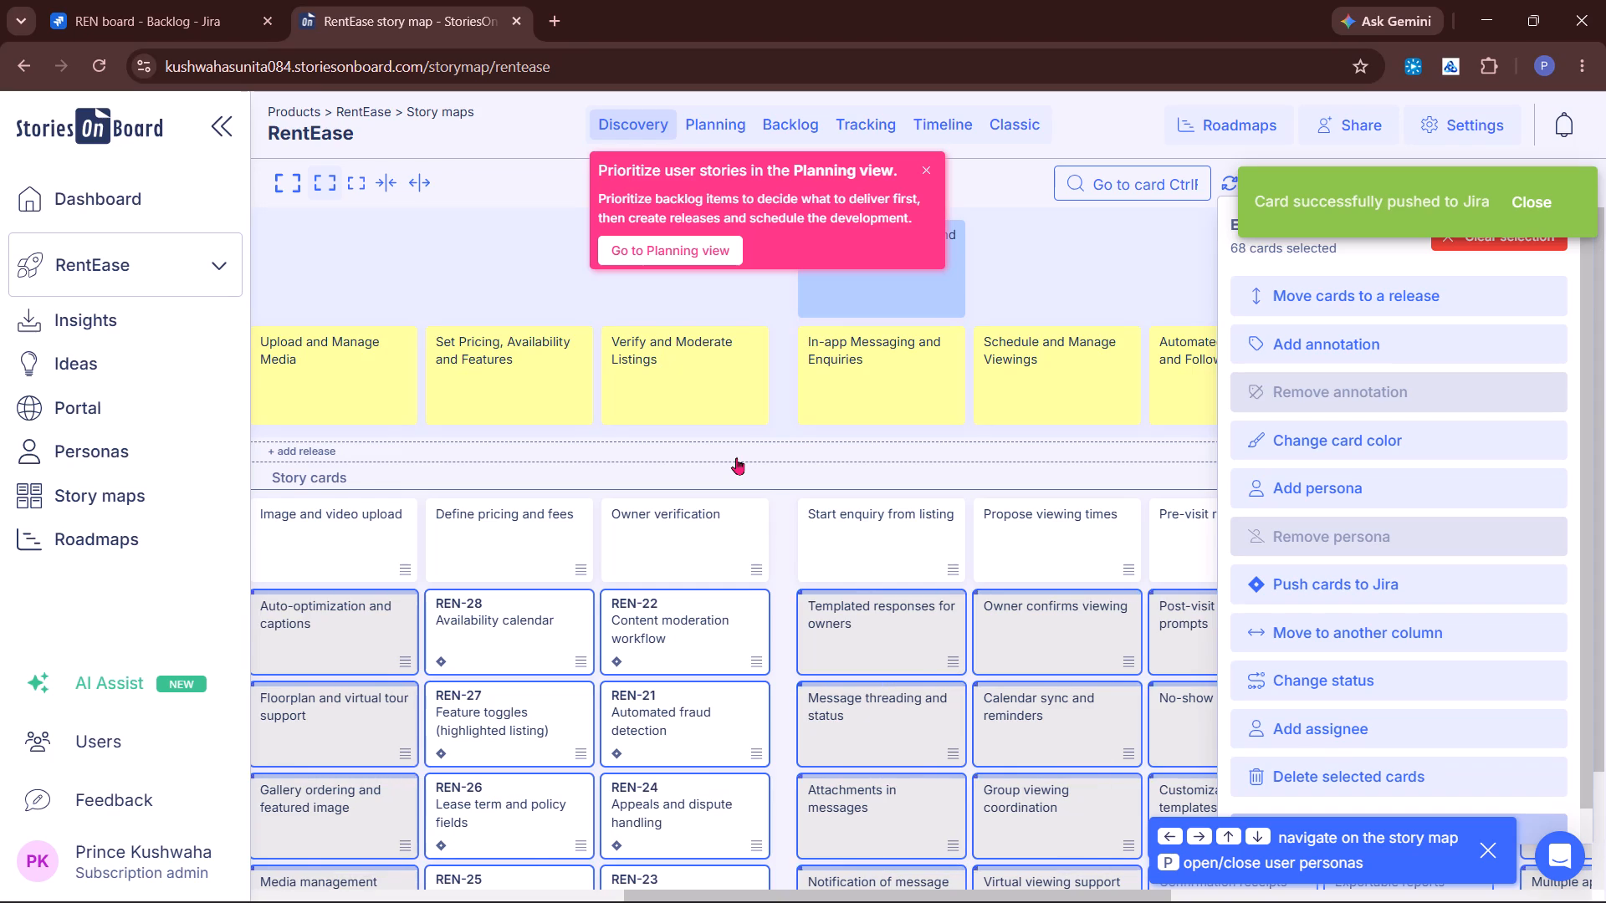
pyautogui.hscroll(7, 736, 457)
pyautogui.hscroll(-10, 736, 457)
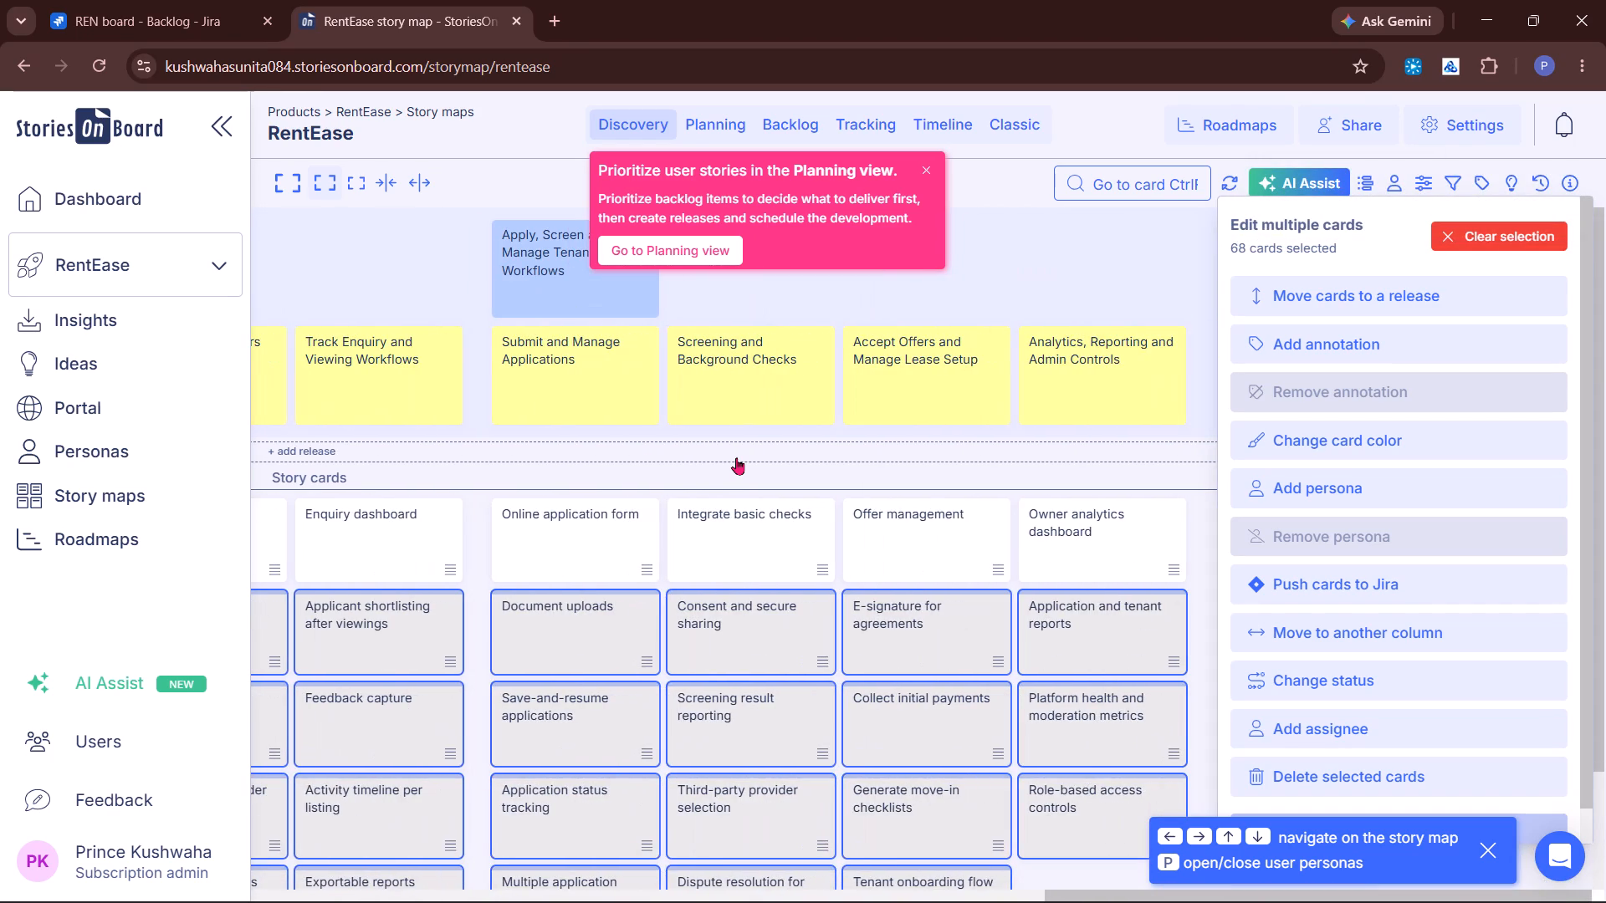
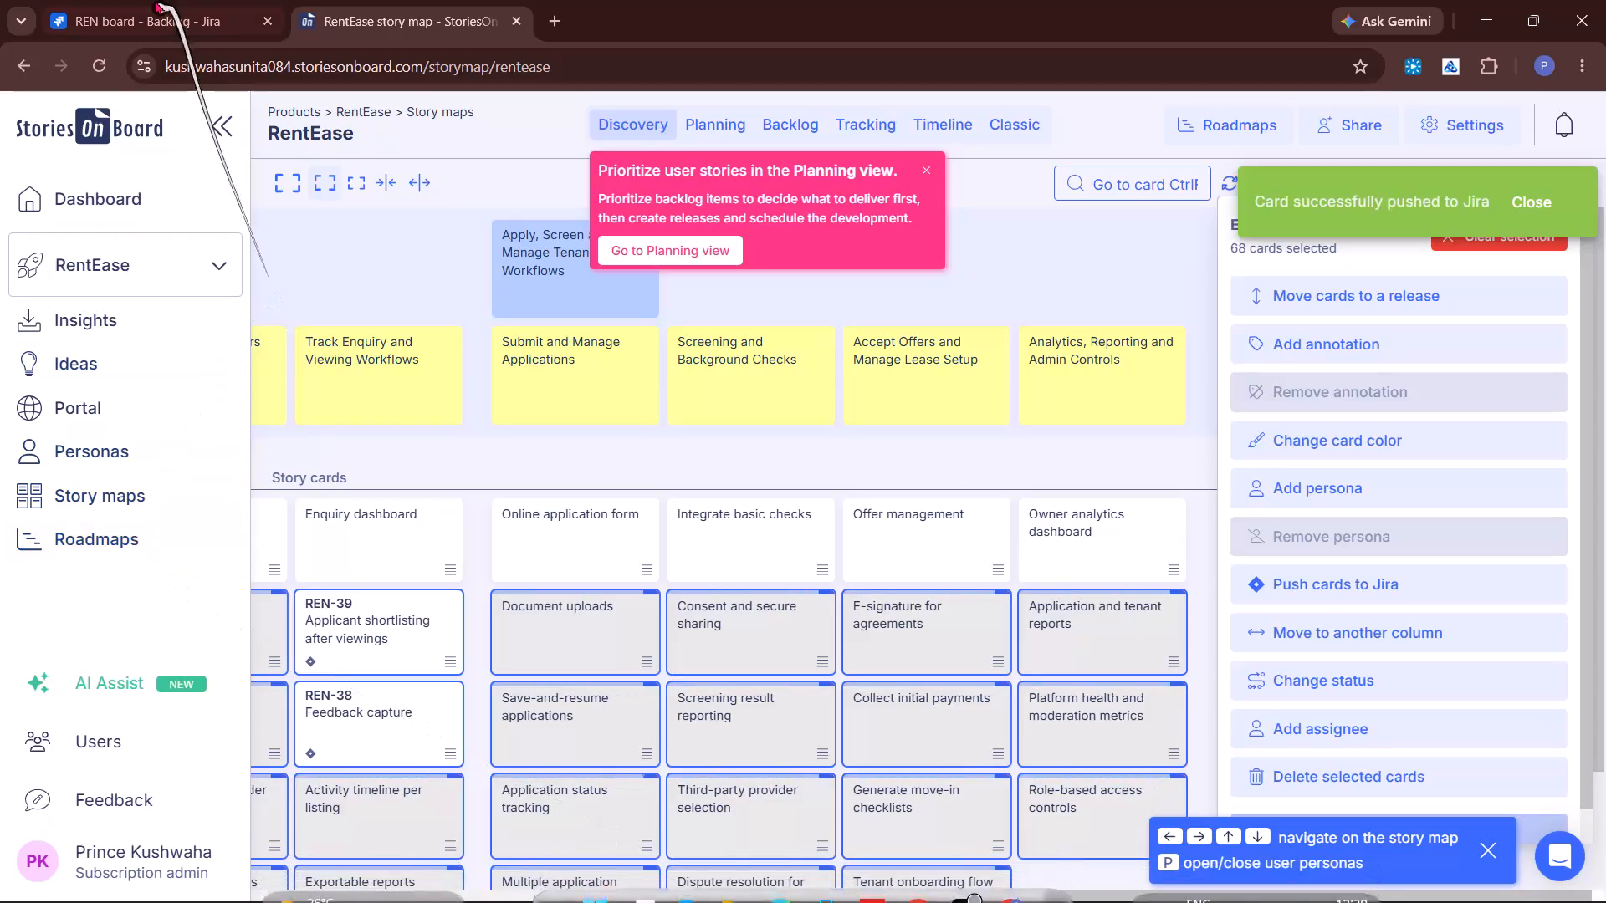
# Switch to Jira, reload the REN board backlog and examine the pushed work items down to the end of the list.
pyautogui.click(156, 15)
pyautogui.click(98, 80)
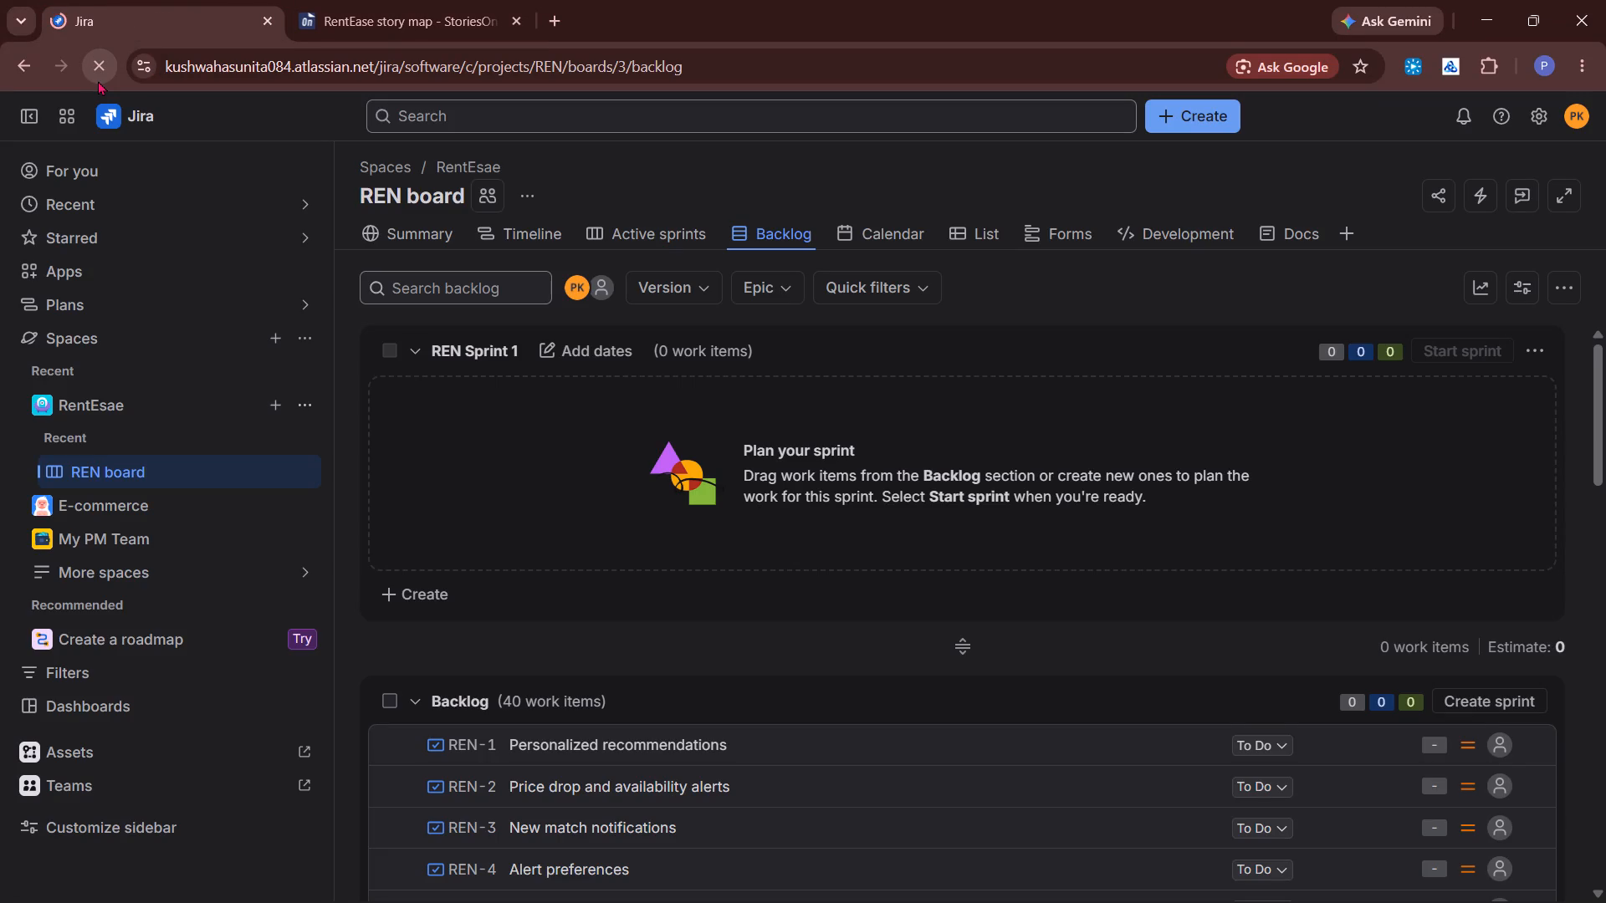
pyautogui.scroll(-5, 976, 521)
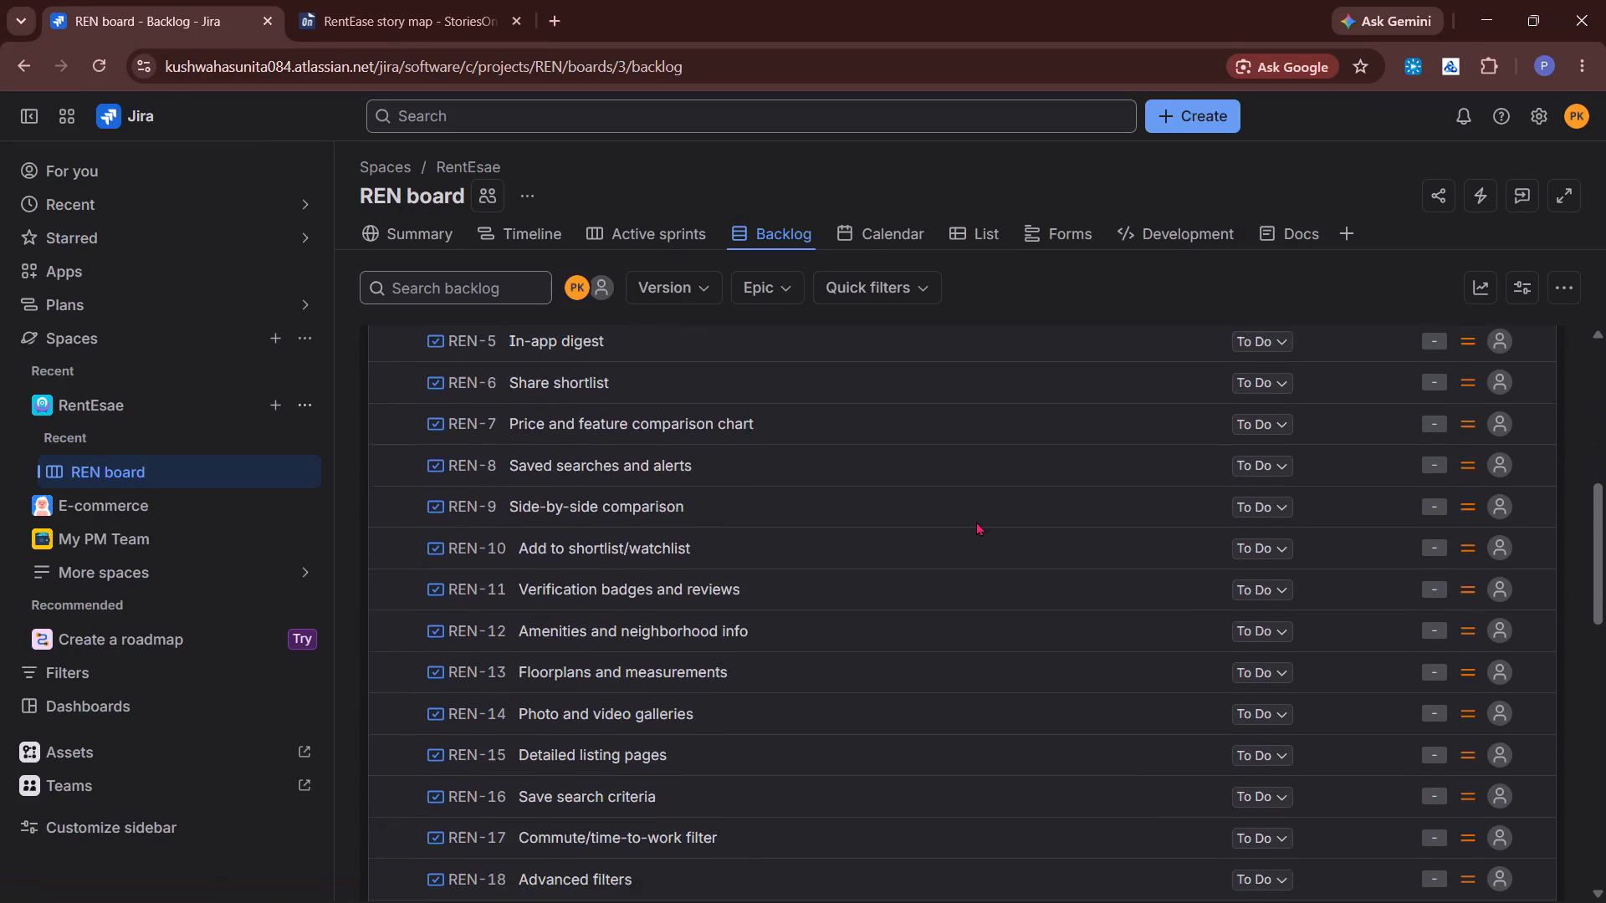
pyautogui.scroll(-10, 976, 521)
pyautogui.scroll(4, 976, 521)
pyautogui.scroll(-2, 976, 521)
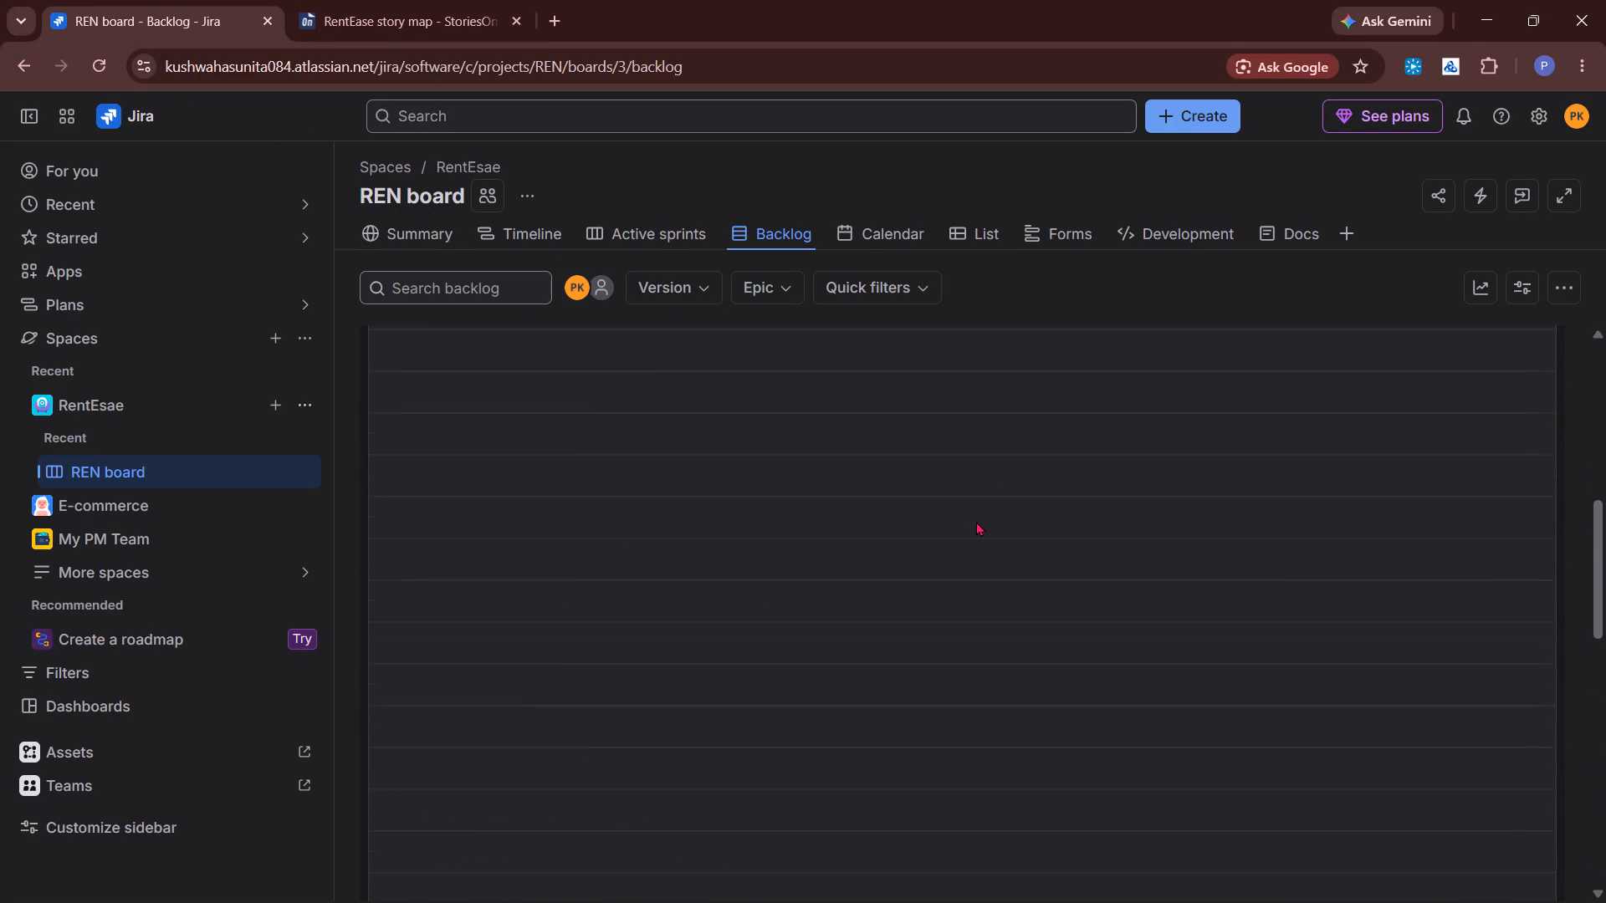
pyautogui.scroll(-5, 976, 521)
pyautogui.scroll(9, 976, 521)
pyautogui.scroll(-5, 976, 521)
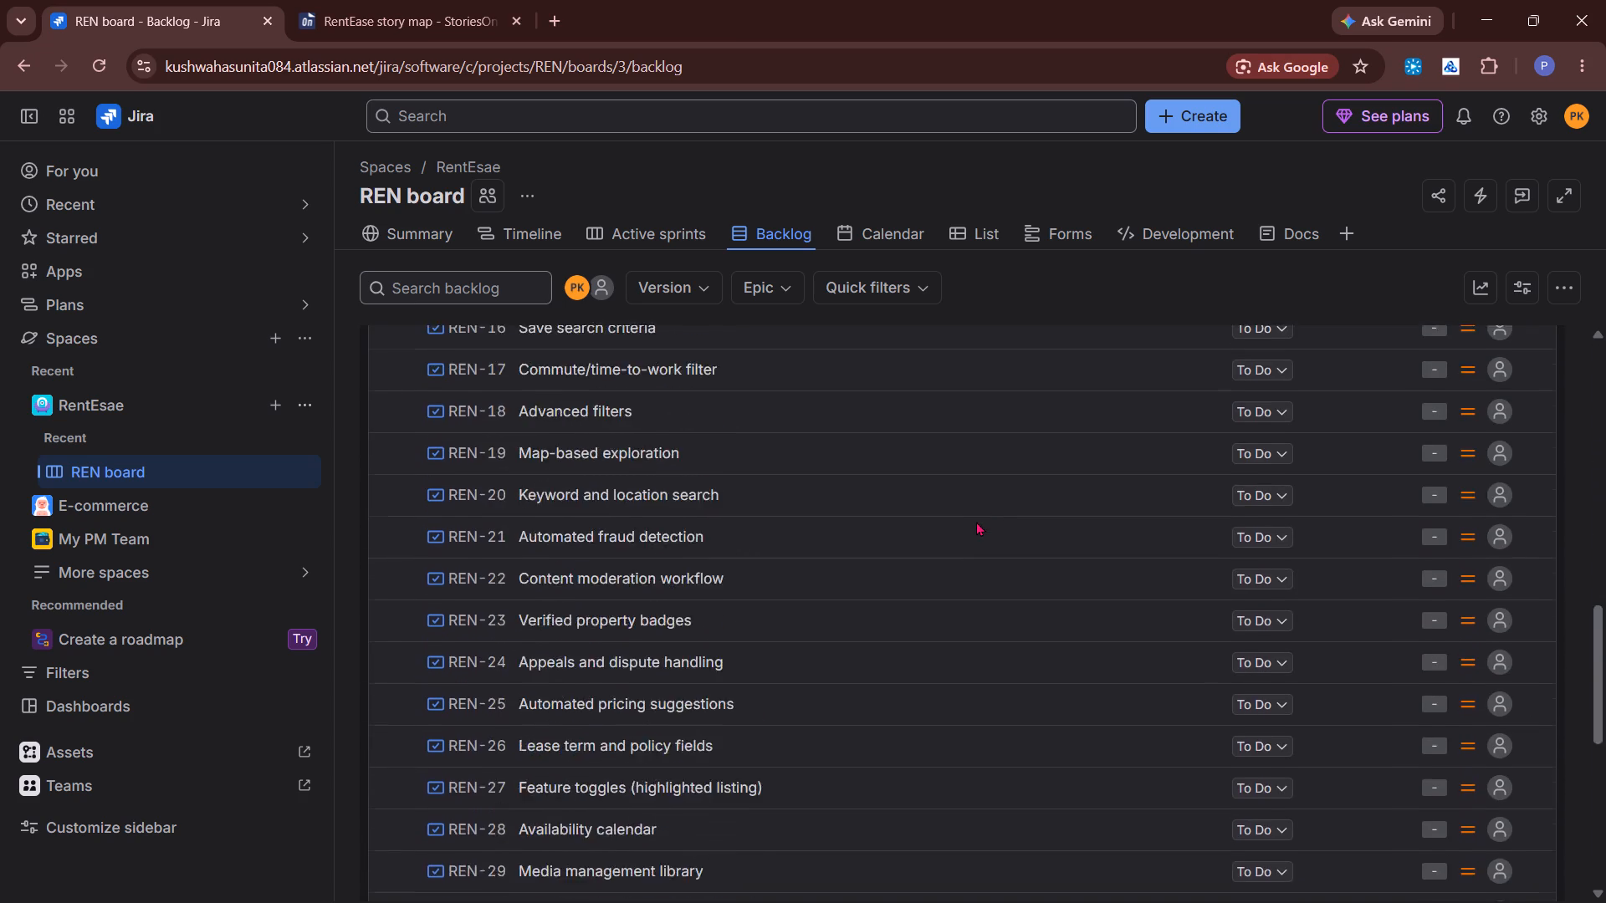
pyautogui.scroll(-5, 976, 521)
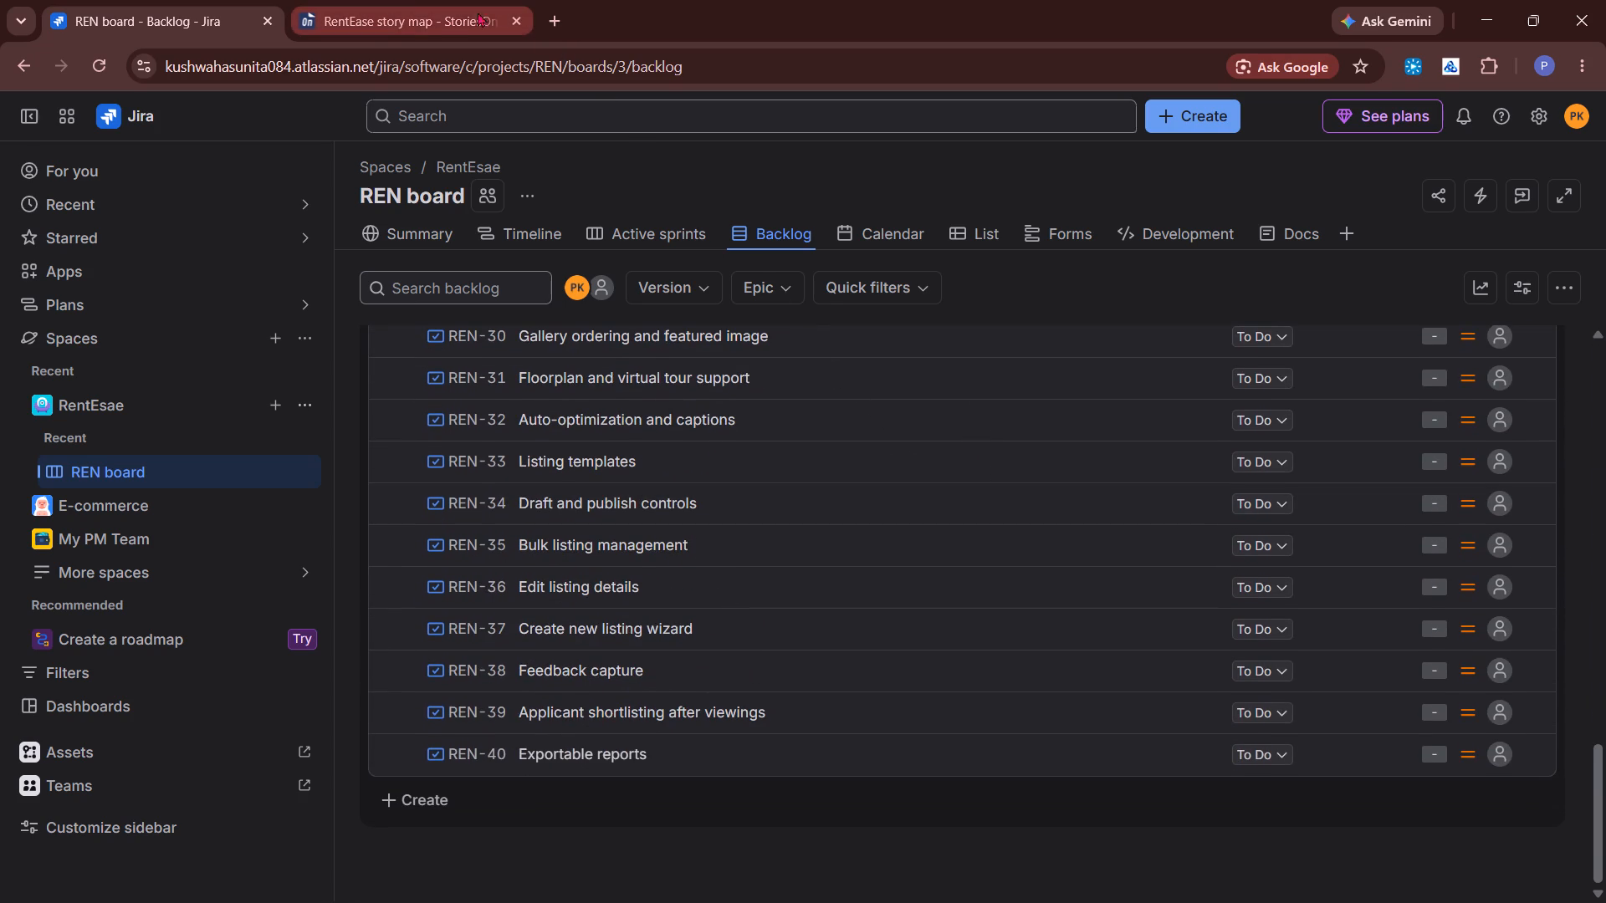
# Open the Floorplan and virtual tour support work item in the Jira backlog, examine its description, StoriesOnBoard link and details, and close it.
pyautogui.click(417, 22)
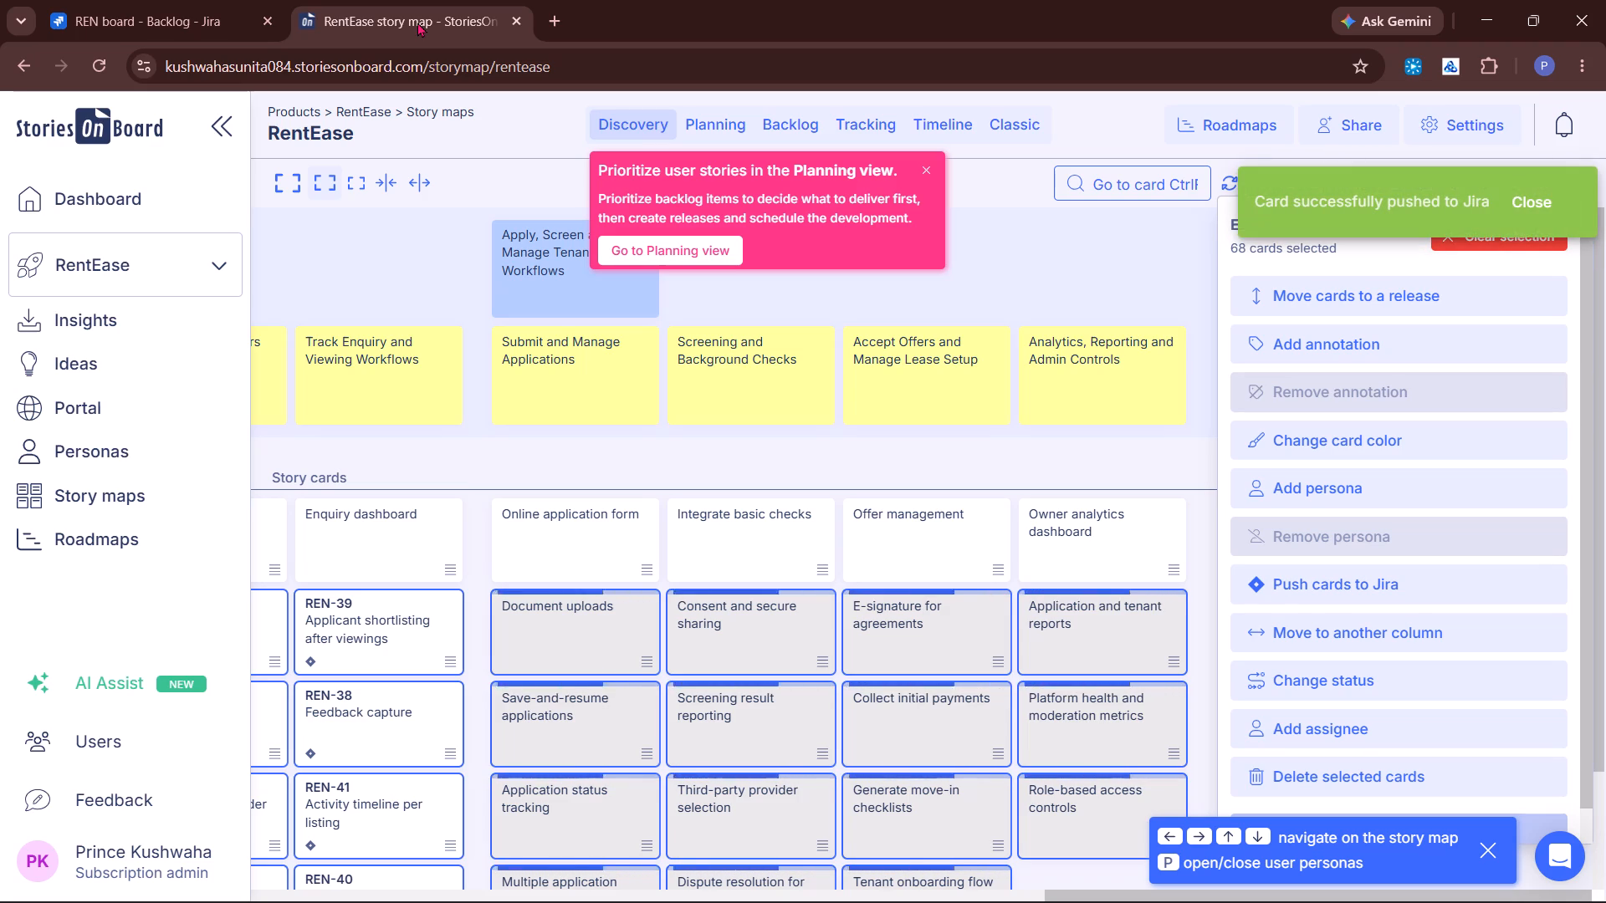
pyautogui.click(194, 0)
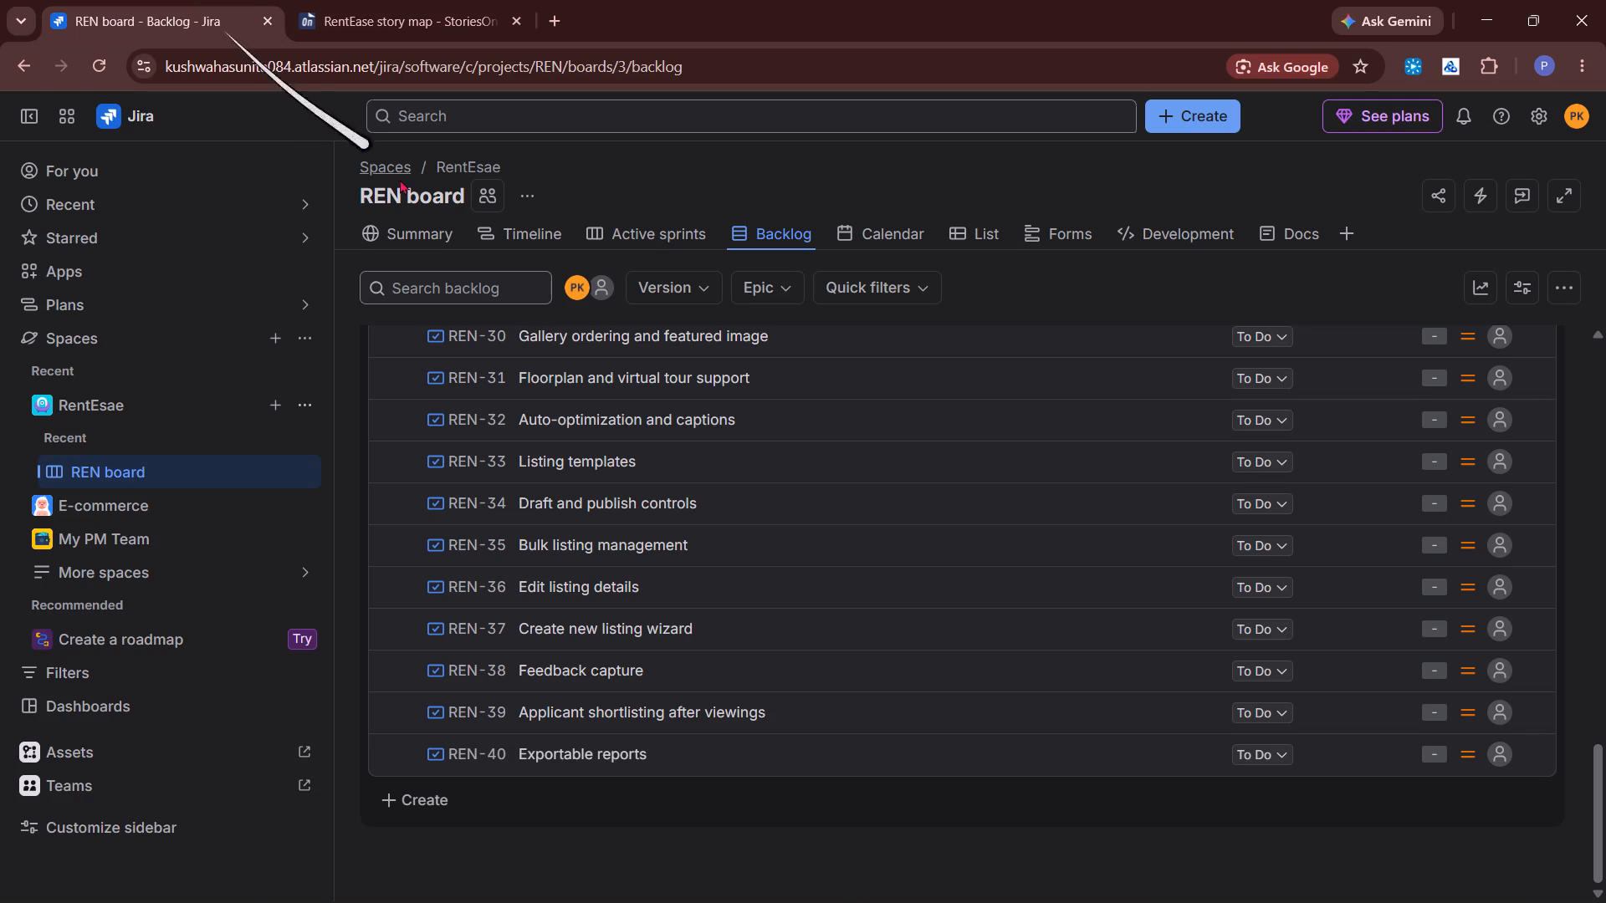
pyautogui.click(545, 385)
pyautogui.scroll(7, 545, 385)
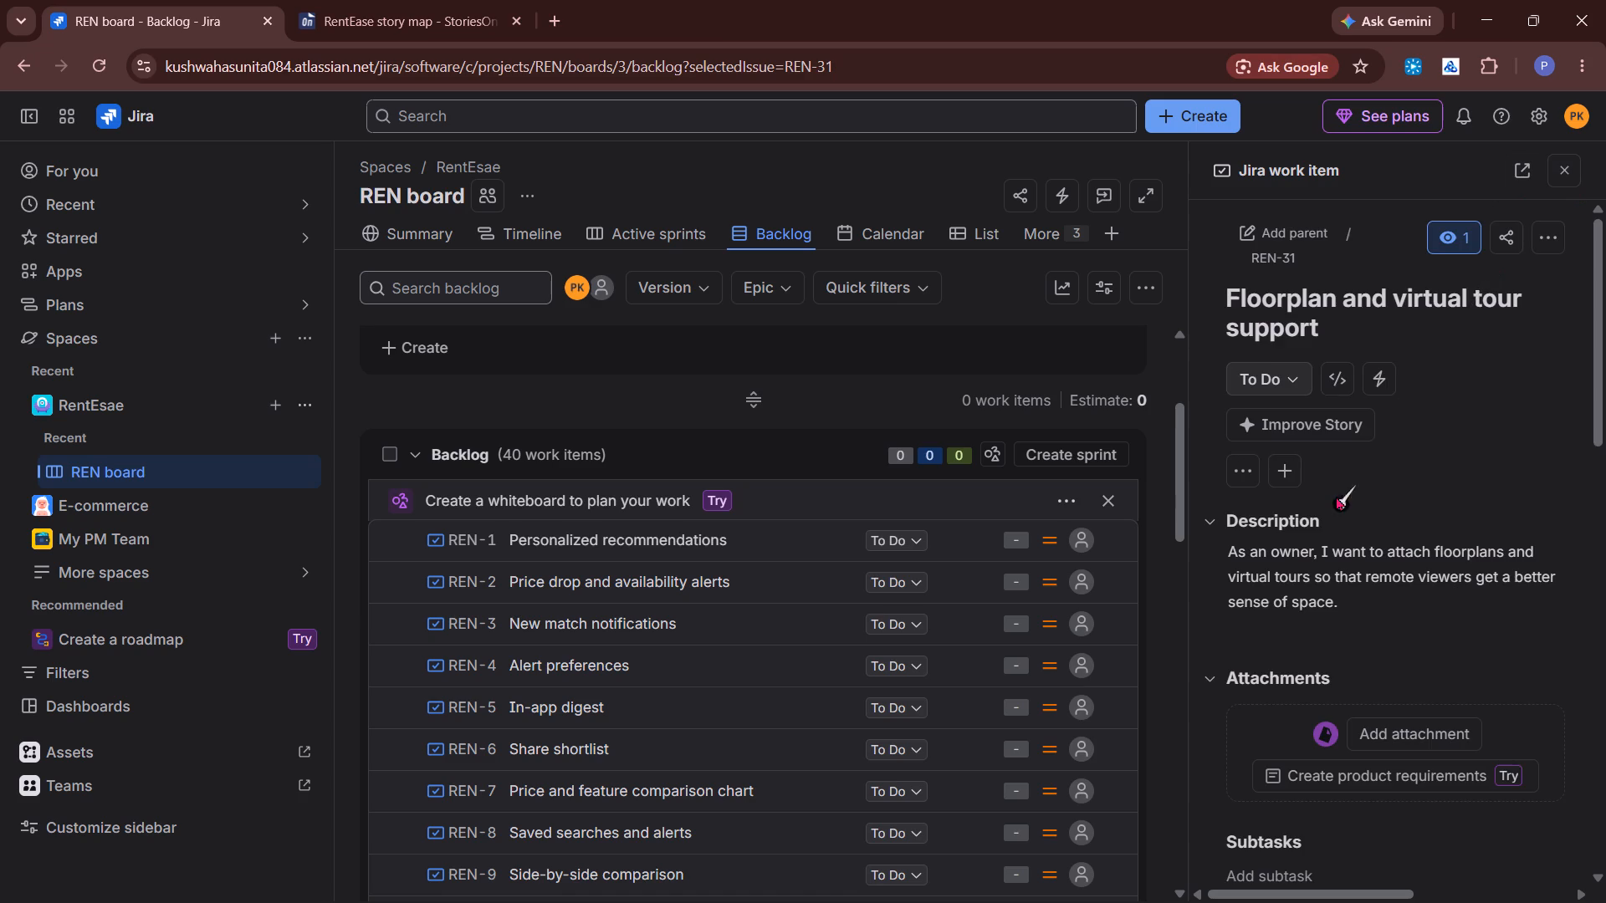
pyautogui.scroll(-3, 1336, 496)
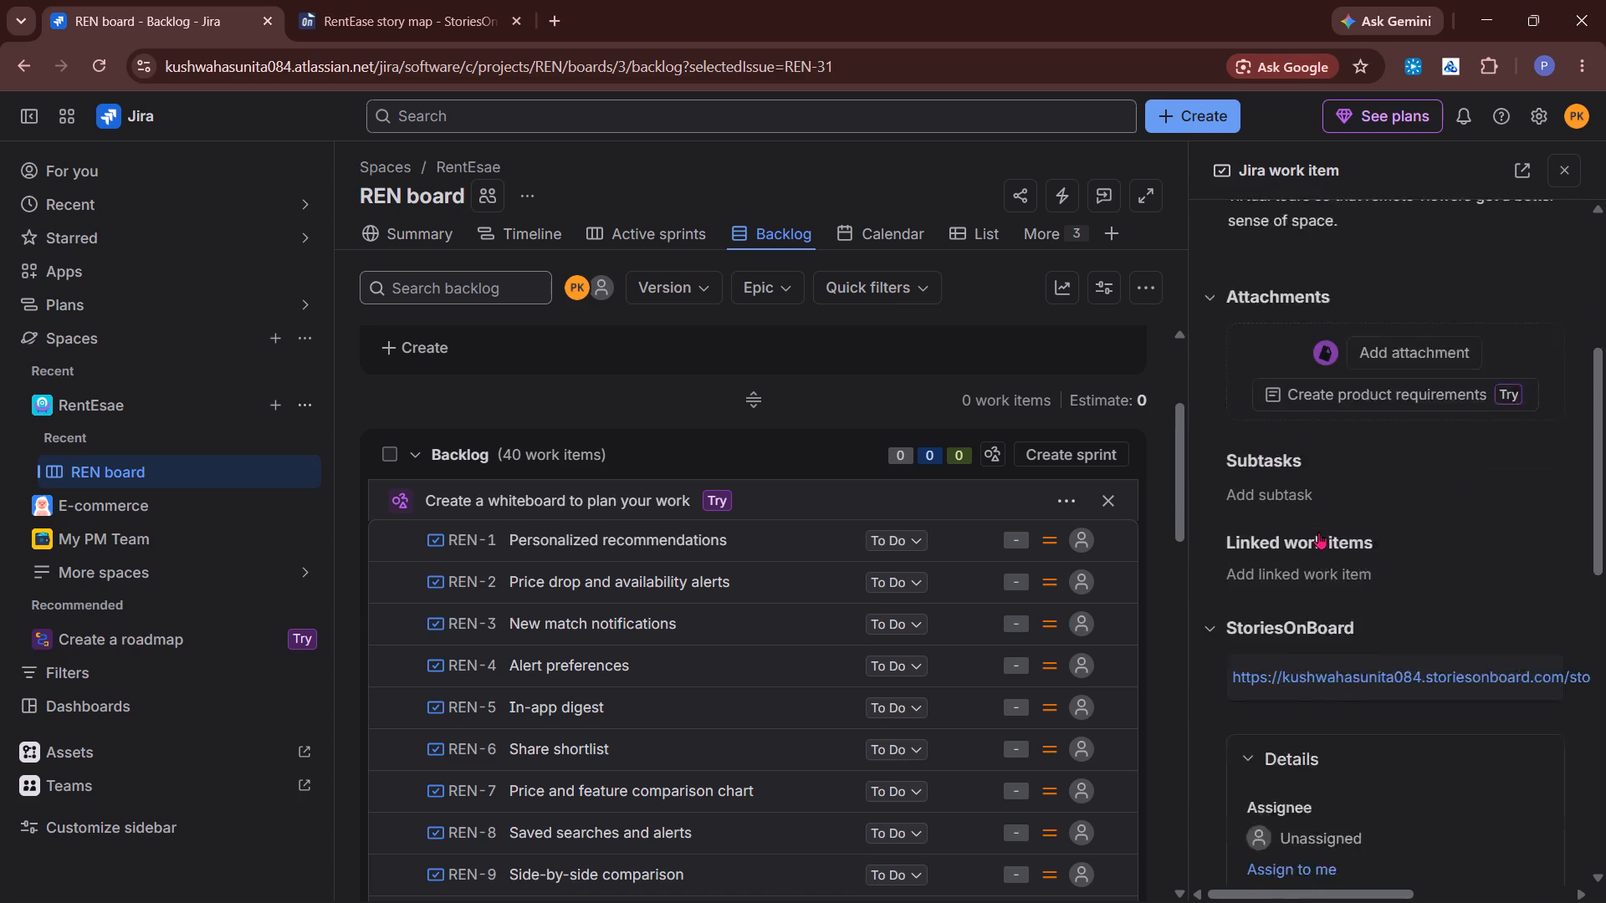
pyautogui.scroll(-7, 1318, 532)
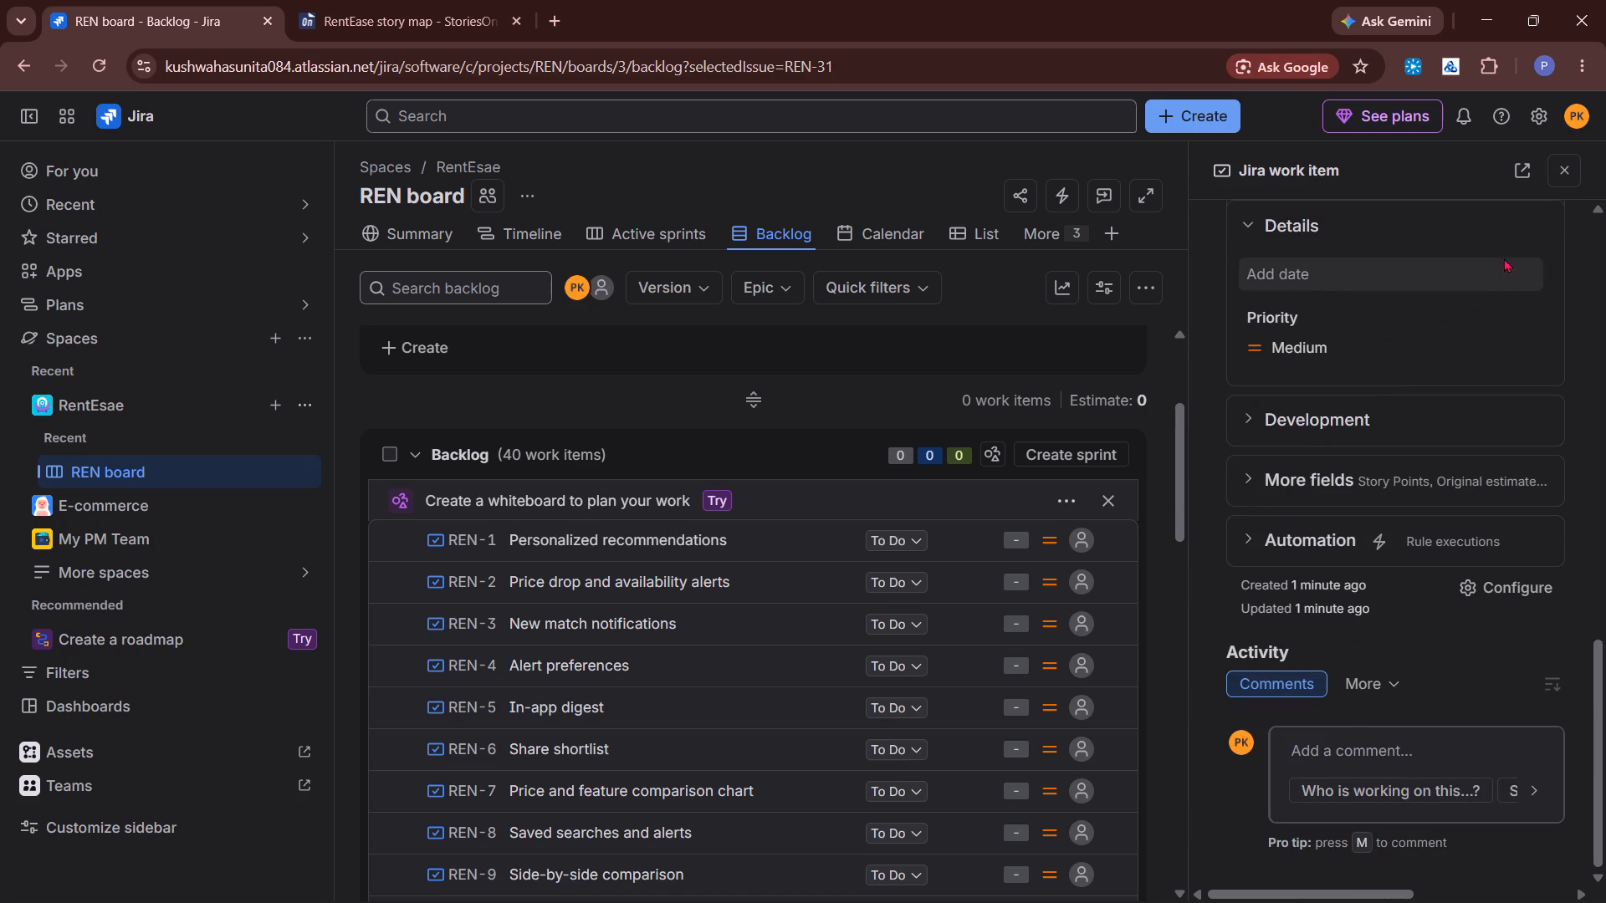
pyautogui.click(1575, 167)
# Look through the backlog again and examine the StoriesOnBoard story map columns for which selected cards have Jira issue keys.
pyautogui.scroll(-3, 984, 554)
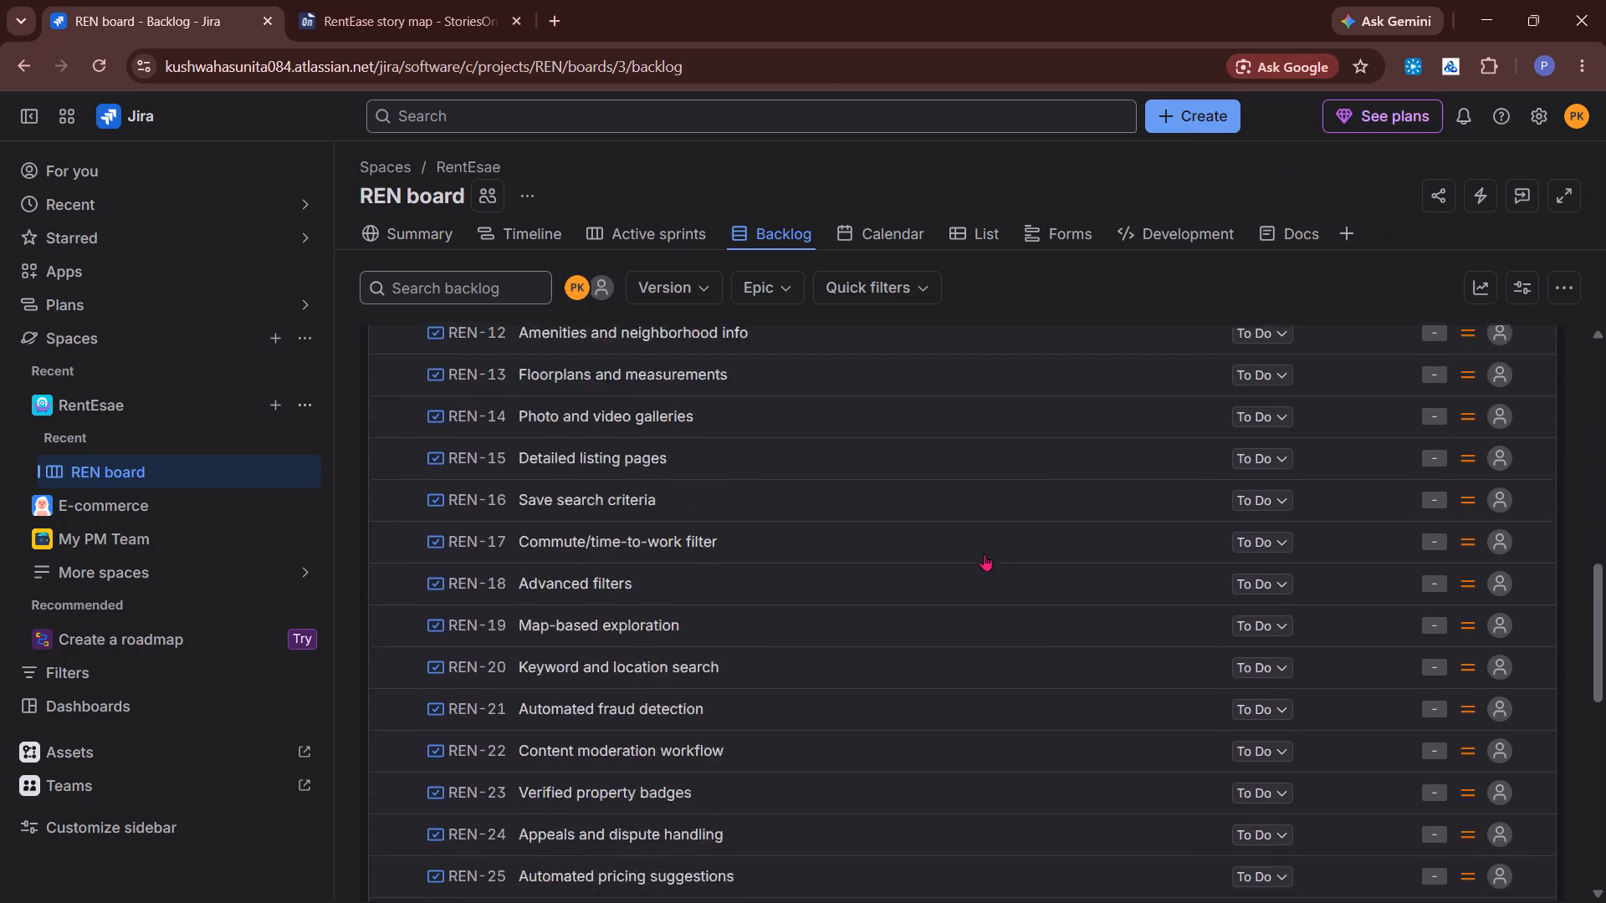
pyautogui.scroll(-3, 984, 554)
pyautogui.hscroll(1, 984, 554)
pyautogui.scroll(3, 984, 554)
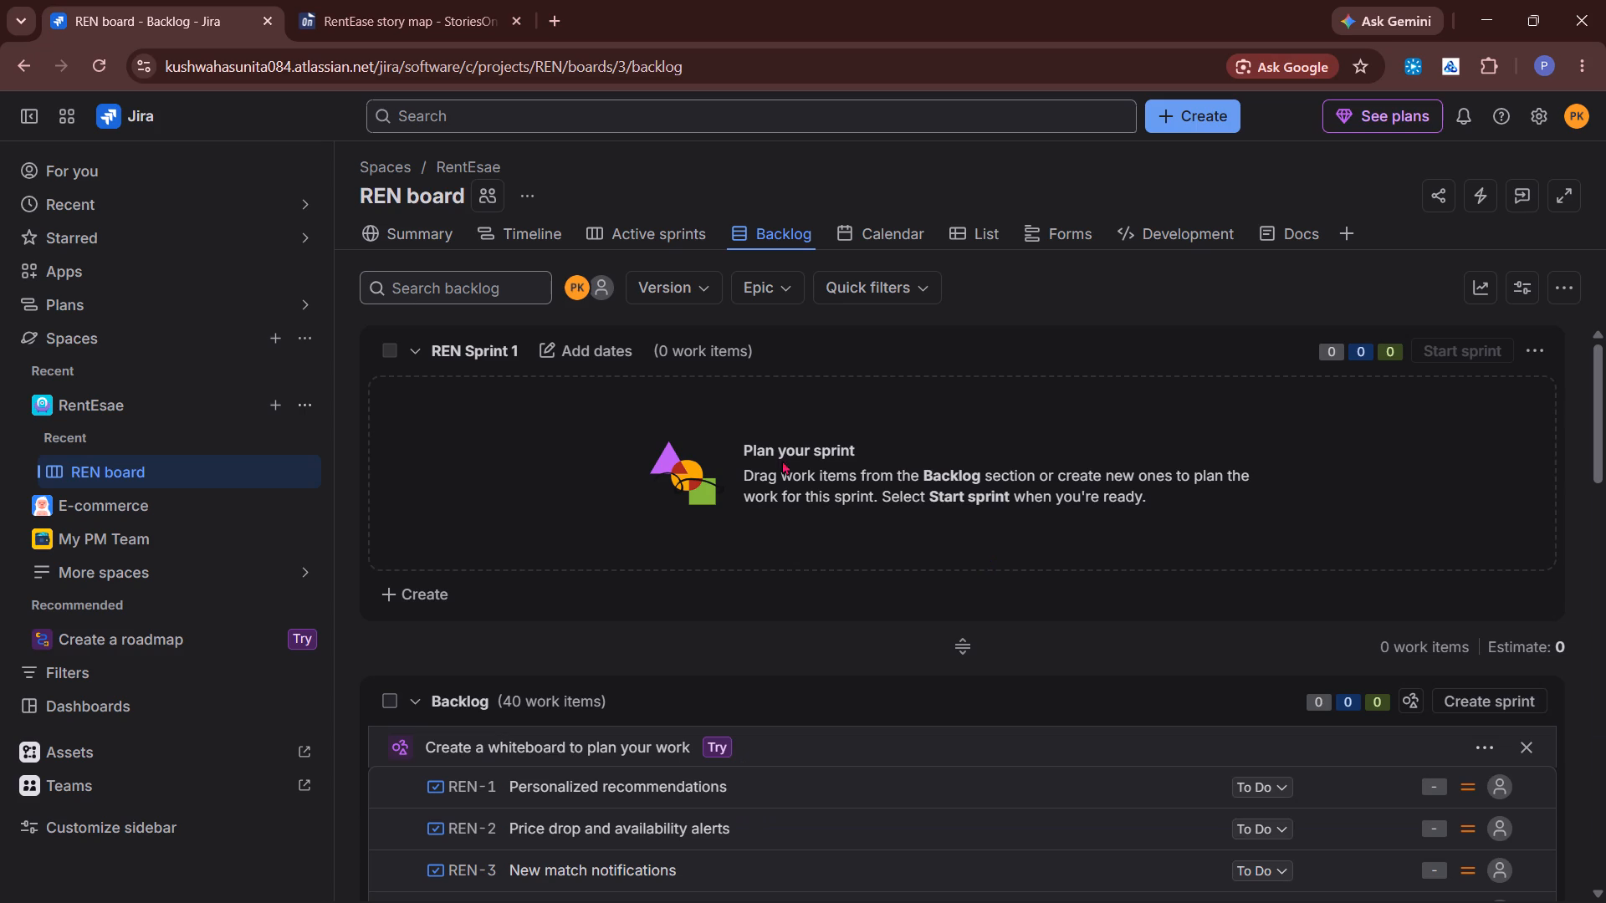
pyautogui.click(344, 20)
pyautogui.scroll(-6, 630, 509)
pyautogui.hscroll(4, 630, 509)
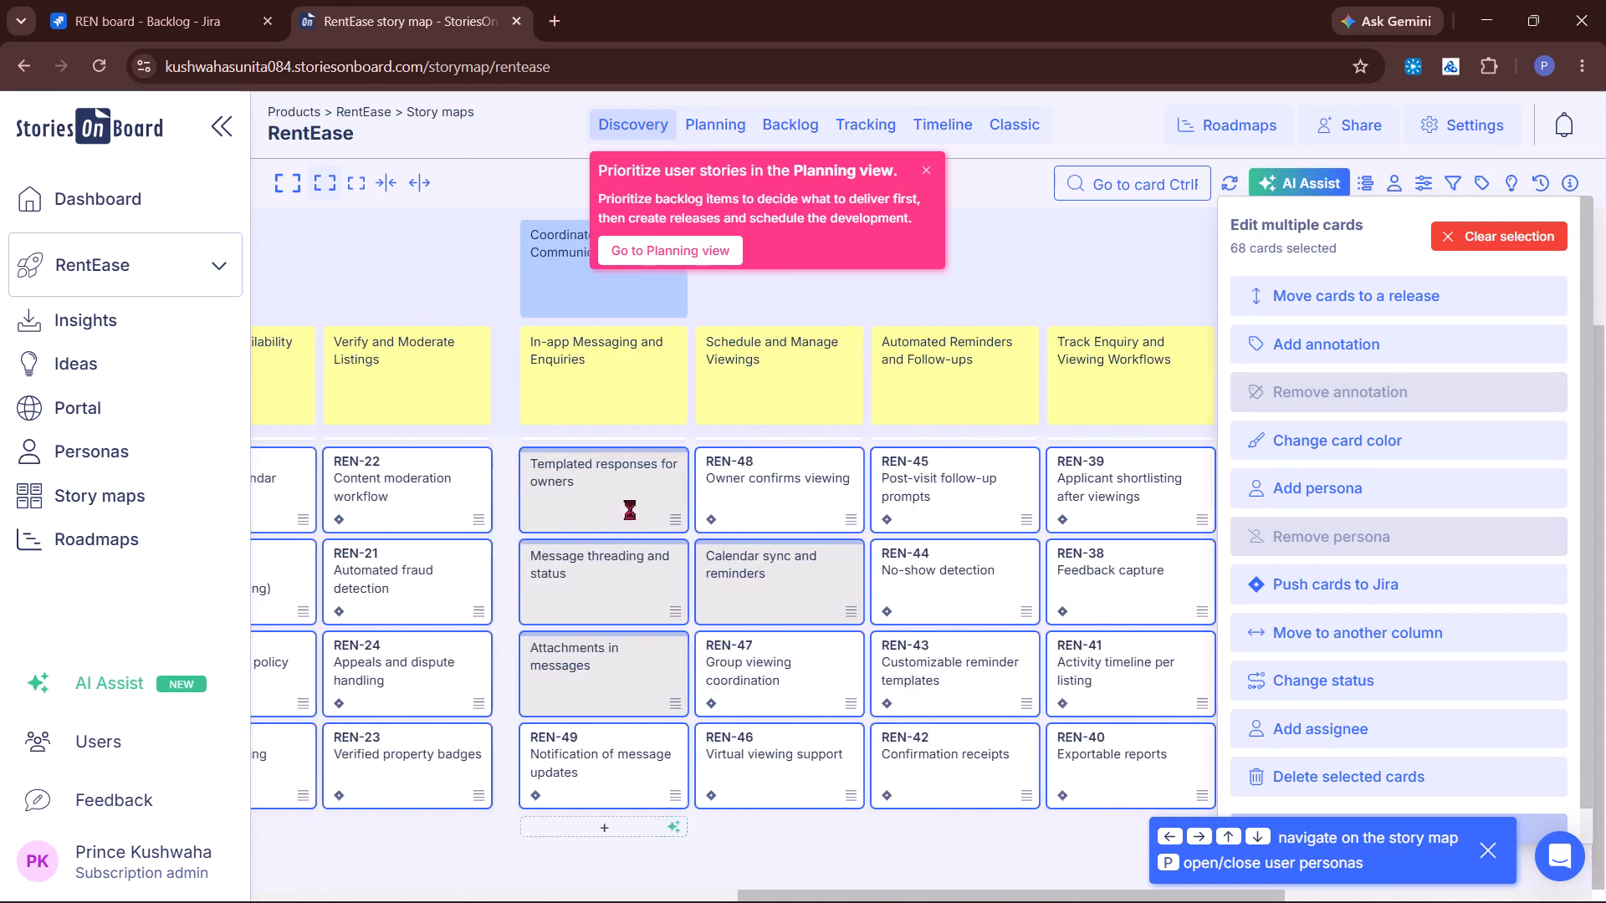
pyautogui.hscroll(4, 630, 509)
pyautogui.scroll(-1, 630, 509)
pyautogui.hscroll(-4, 630, 509)
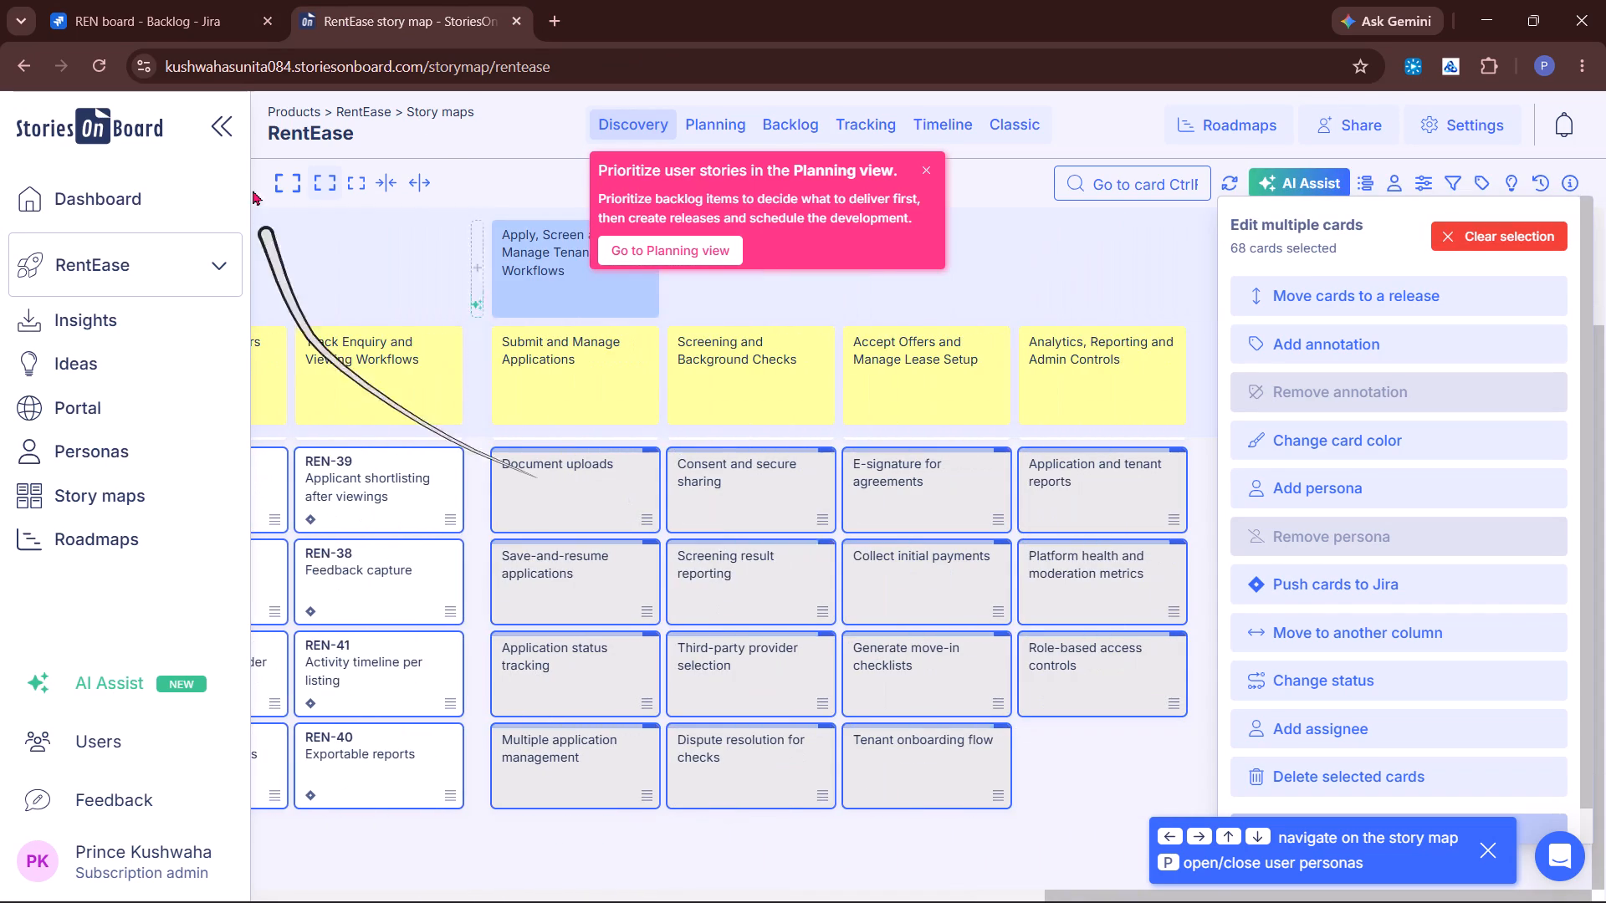
# Return to Jira, reload the REN board backlog and examine its list for newly pushed work items.
pyautogui.click(193, 0)
pyautogui.click(93, 64)
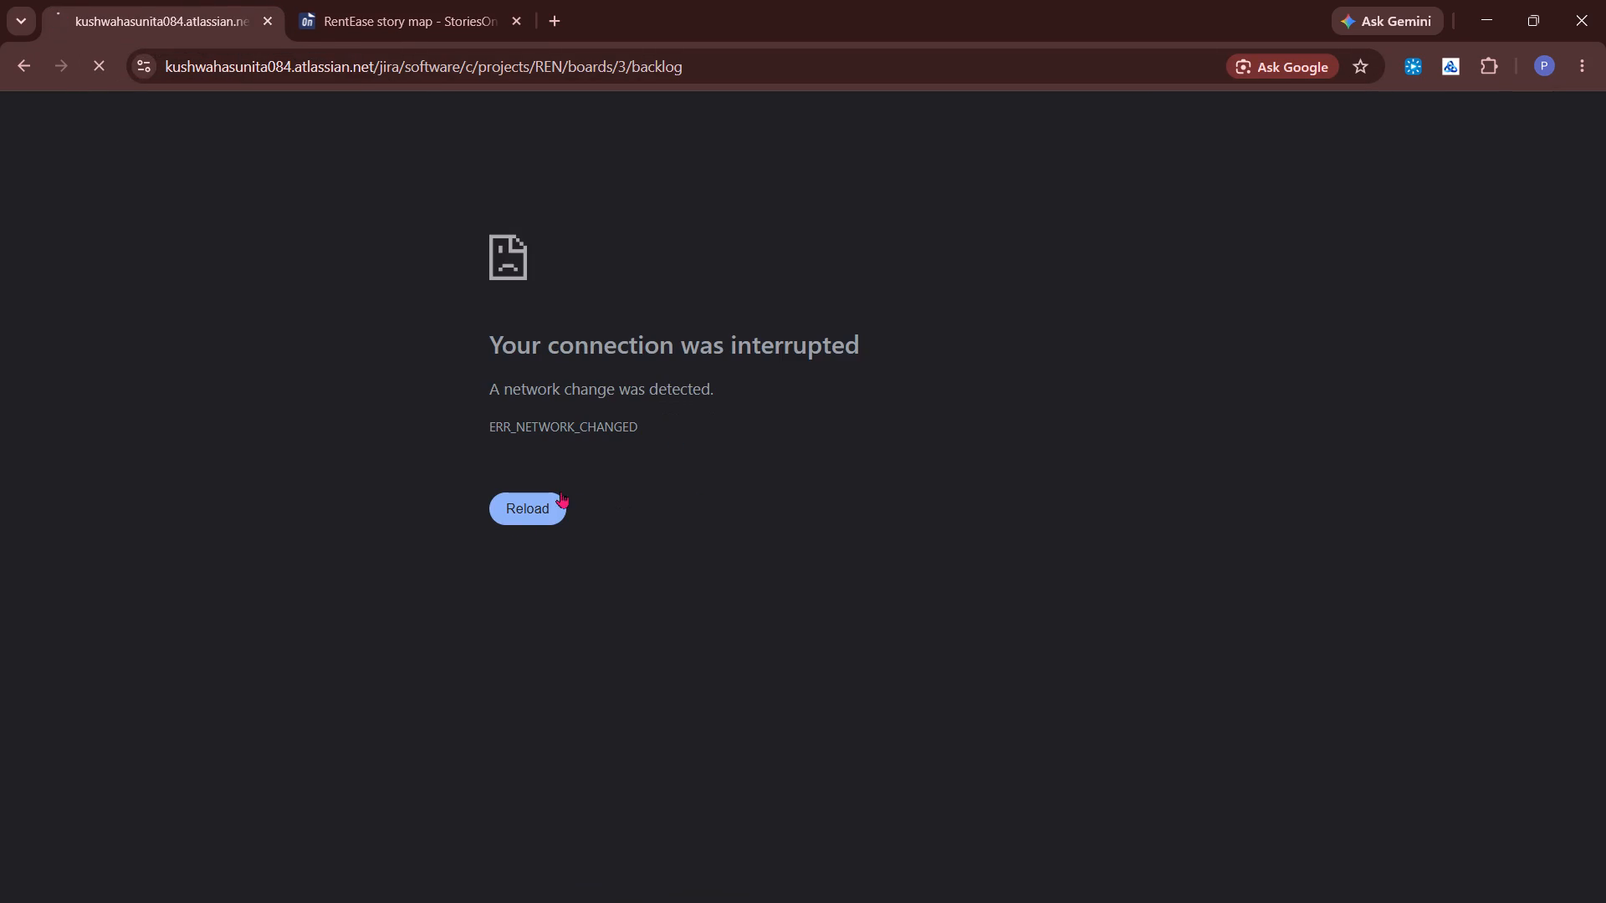
pyautogui.click(518, 516)
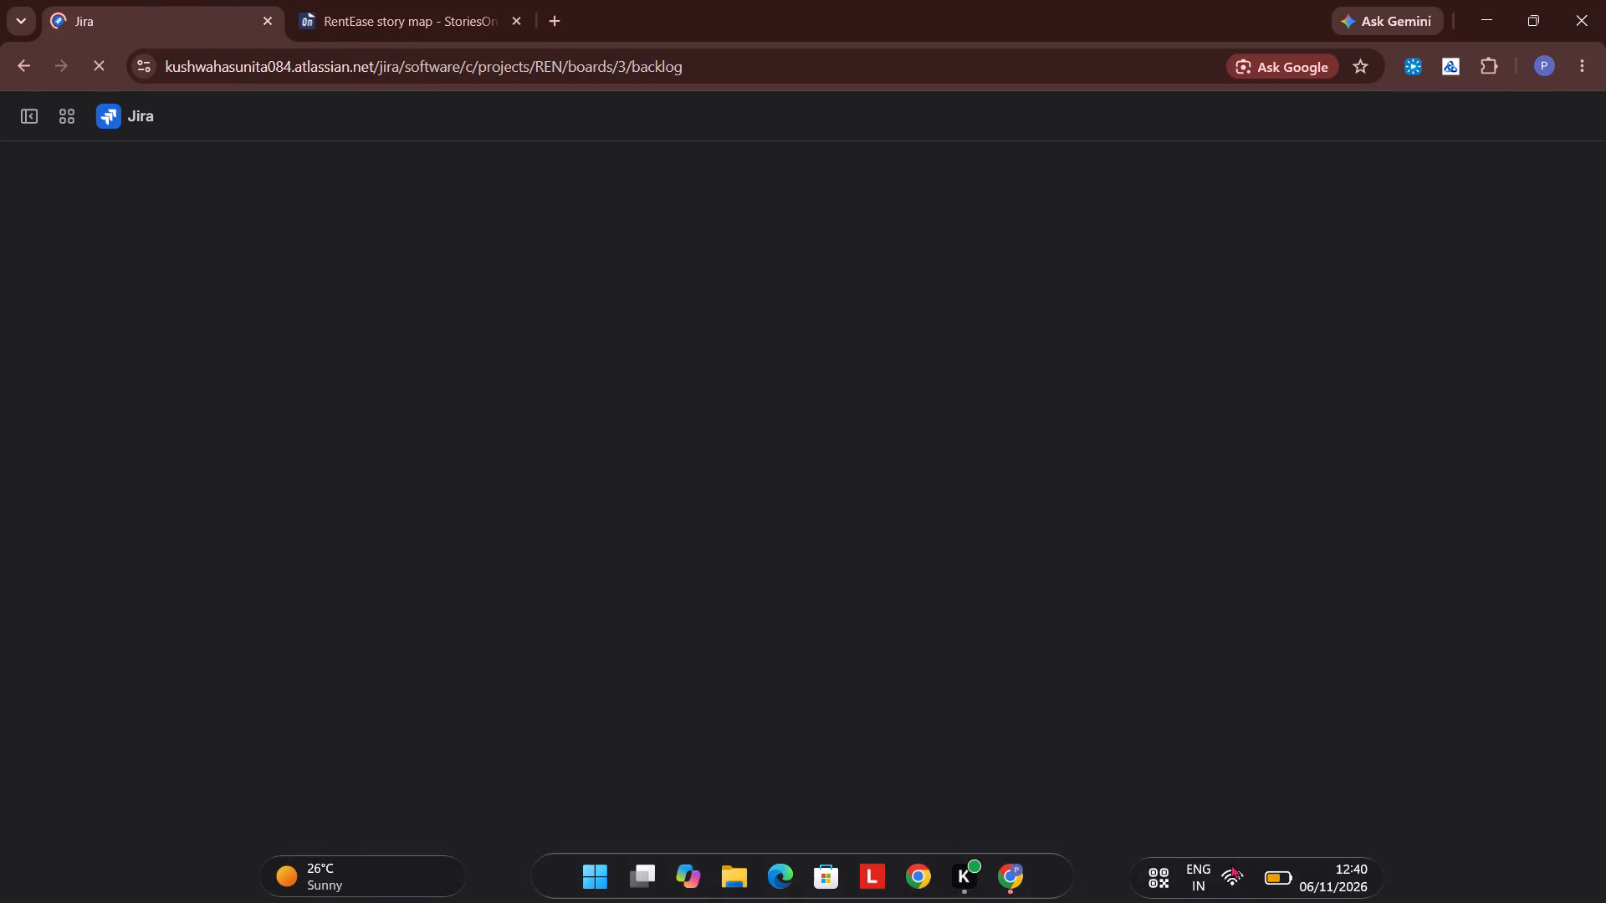
pyautogui.scroll(-6, 669, 491)
pyautogui.scroll(3, 669, 491)
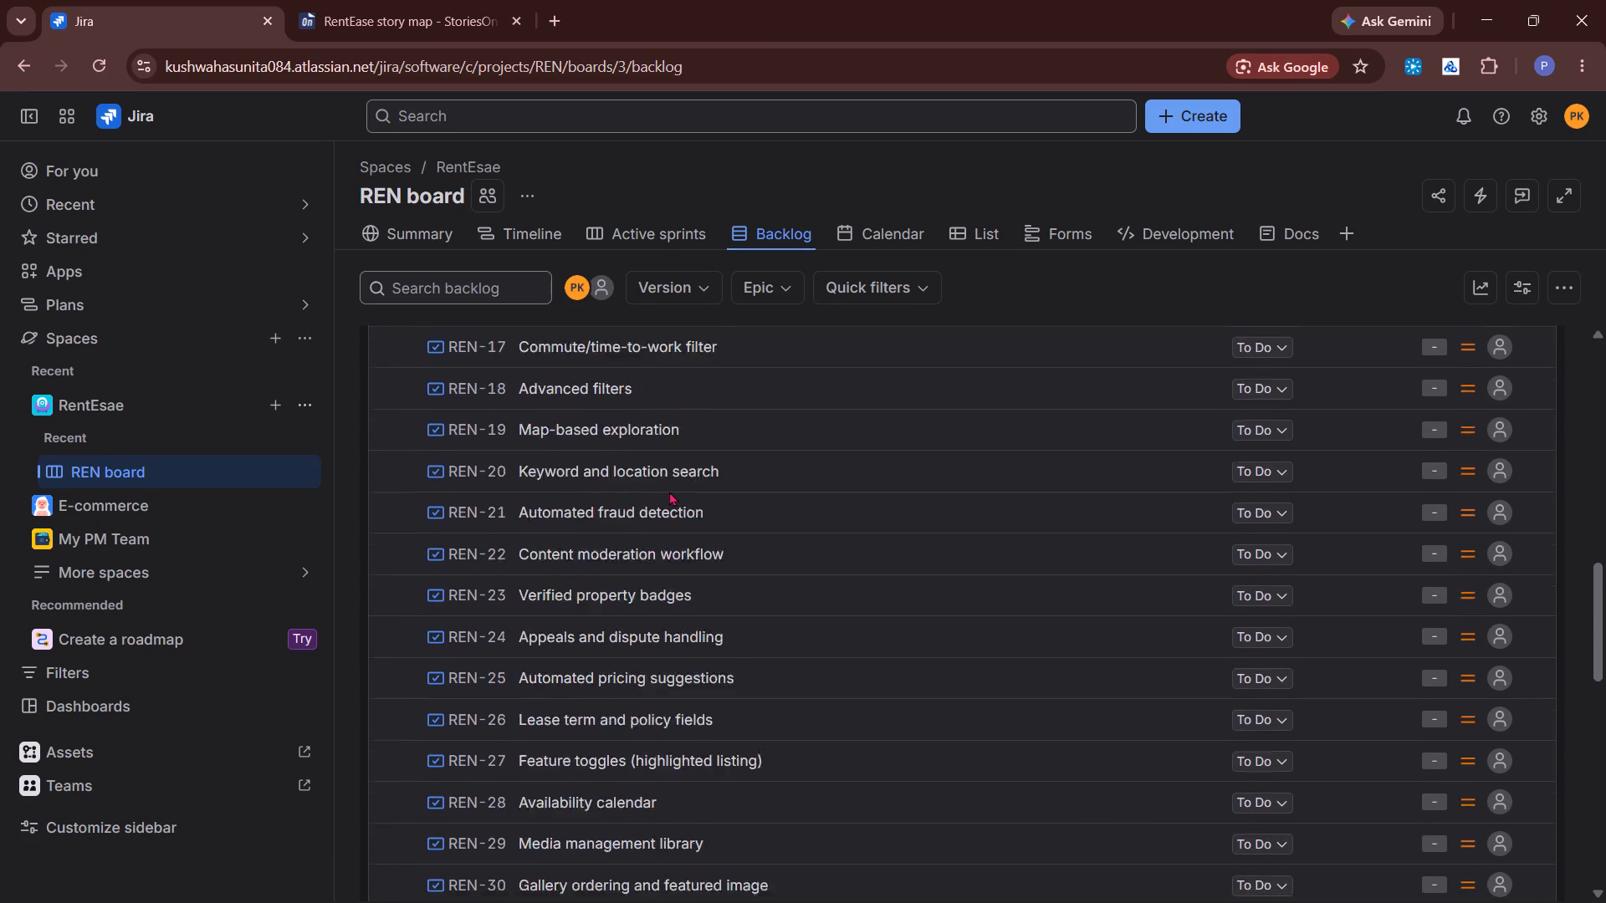
pyautogui.scroll(2, 669, 491)
# Switch back to the RentEase story map in StoriesOnBoard to check the push progress of the selected cards.
pyautogui.click(448, 15)
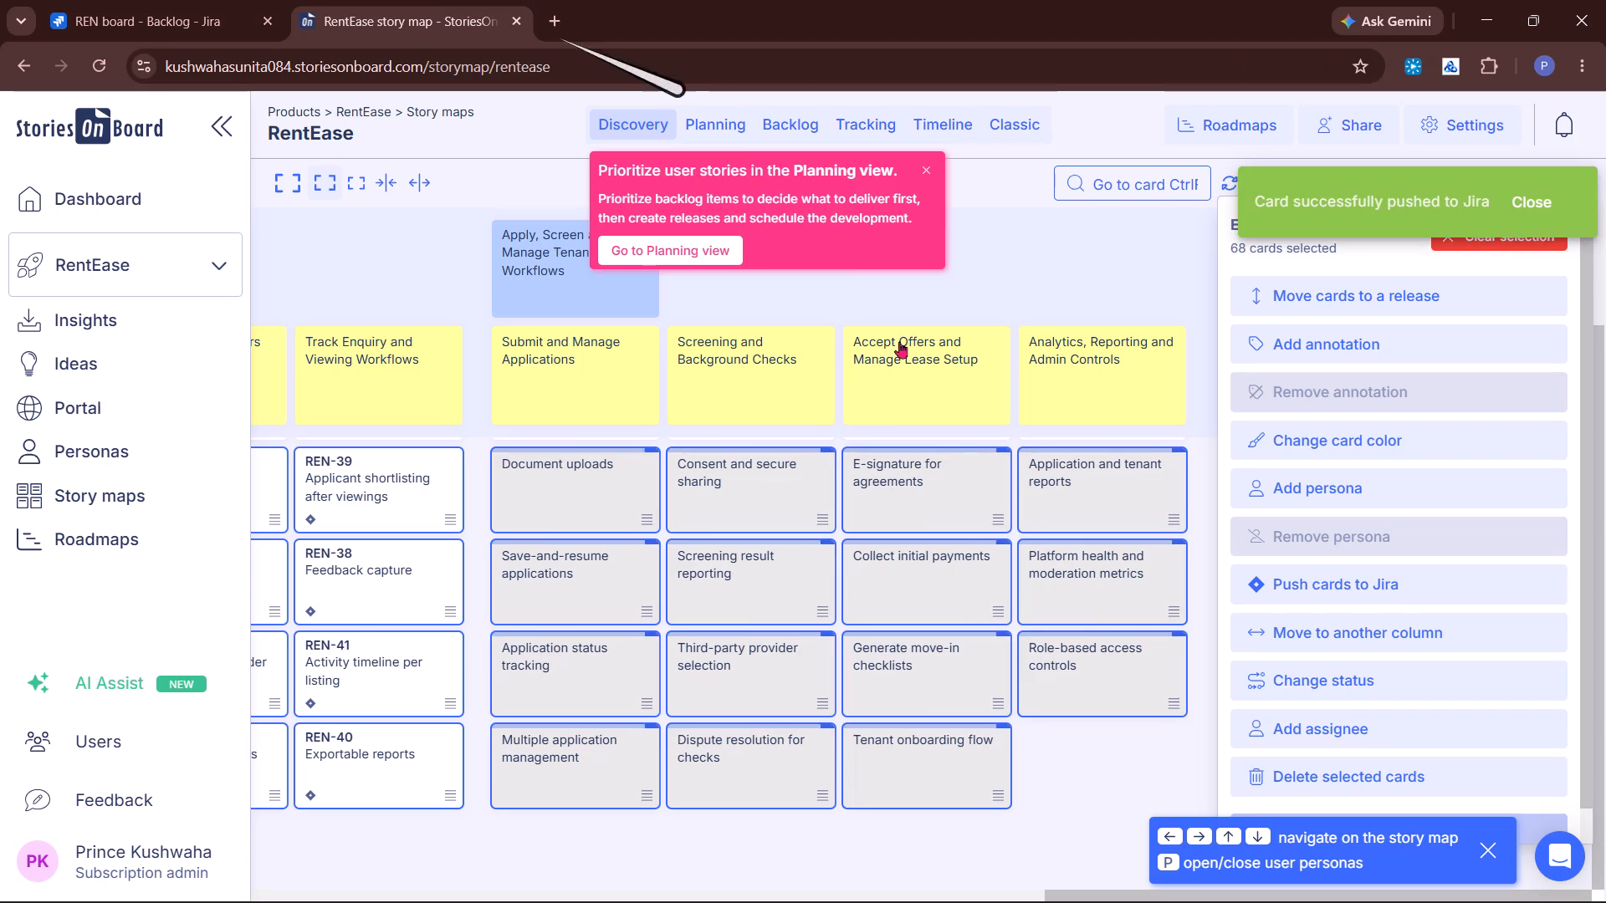
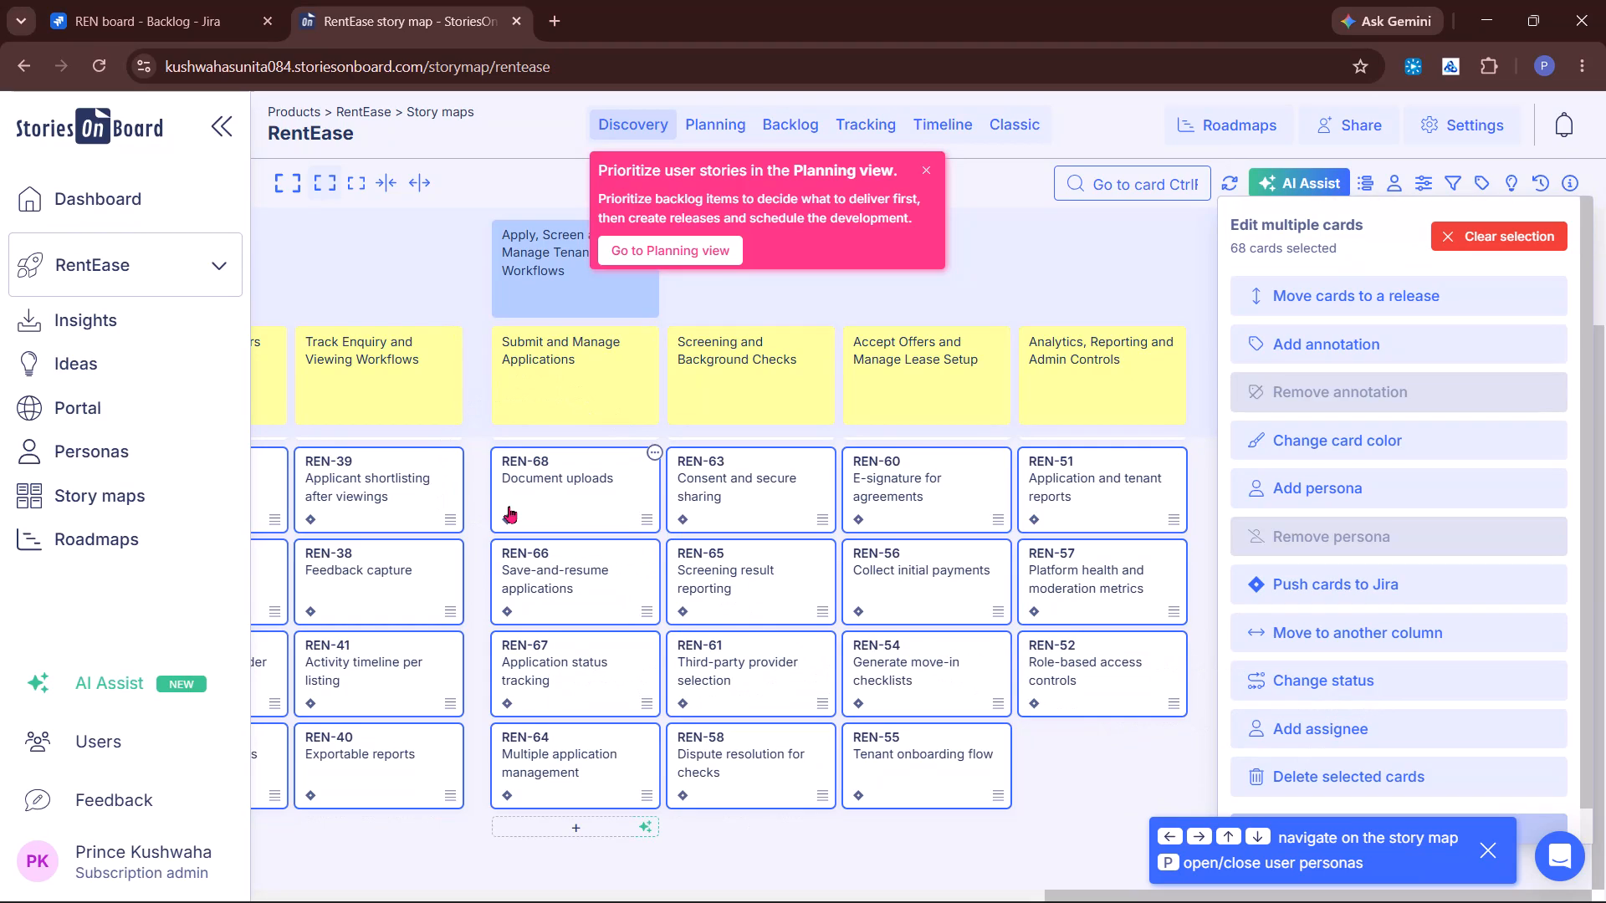
# Switch to Jira, examine the RentEsae space summary's work item totals, status, recent activity and priority breakdown, and reload it.
pyautogui.click(153, 19)
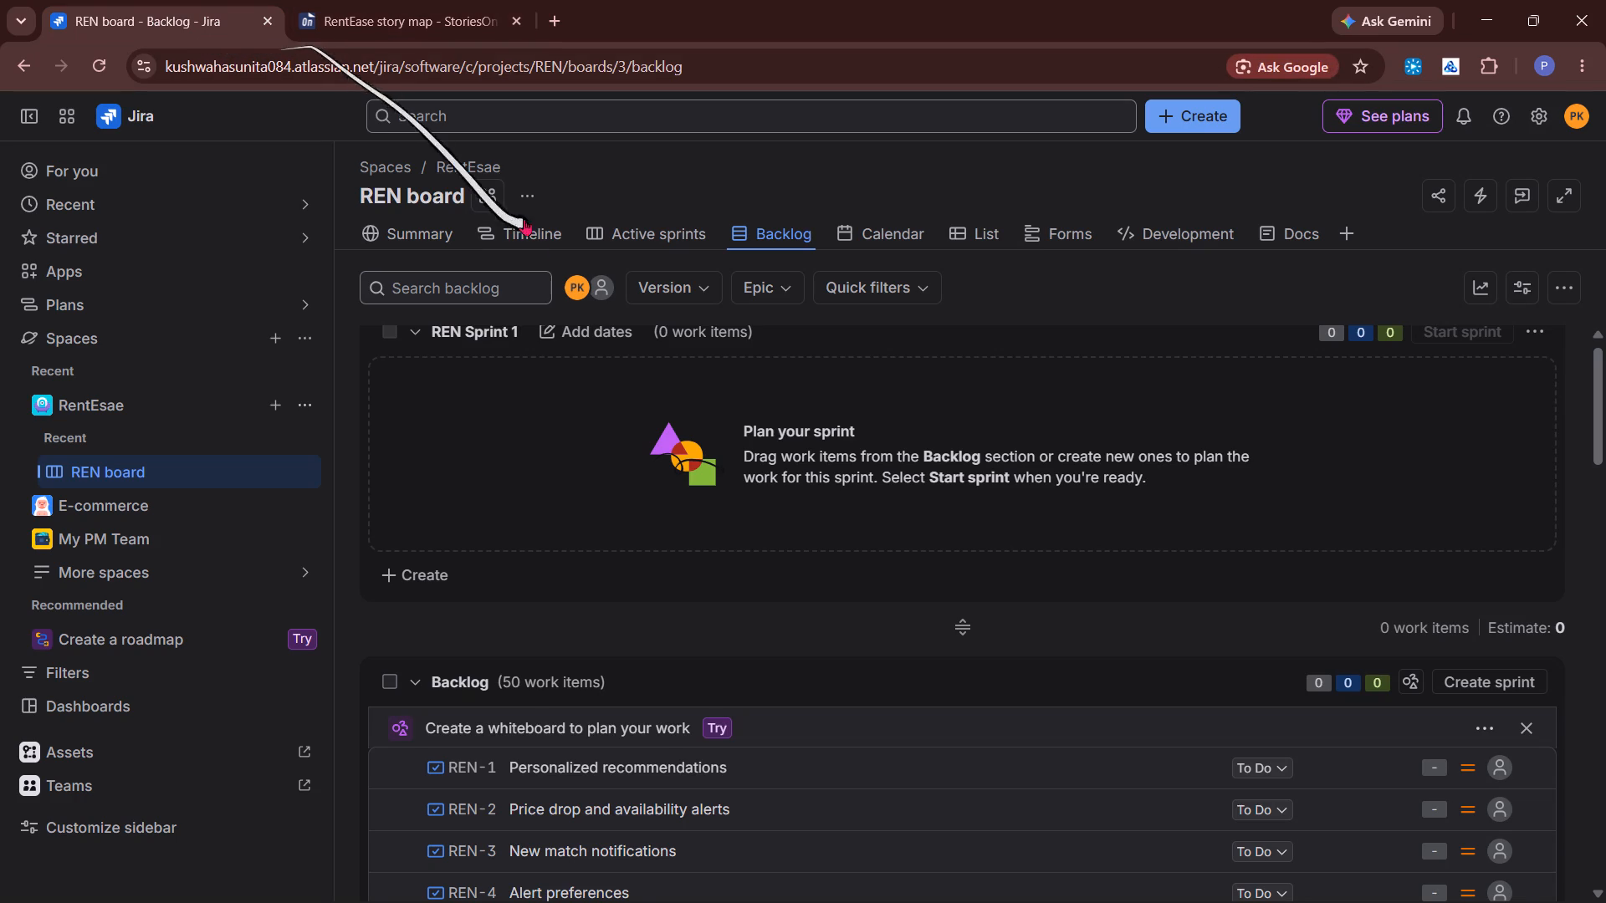
pyautogui.click(424, 247)
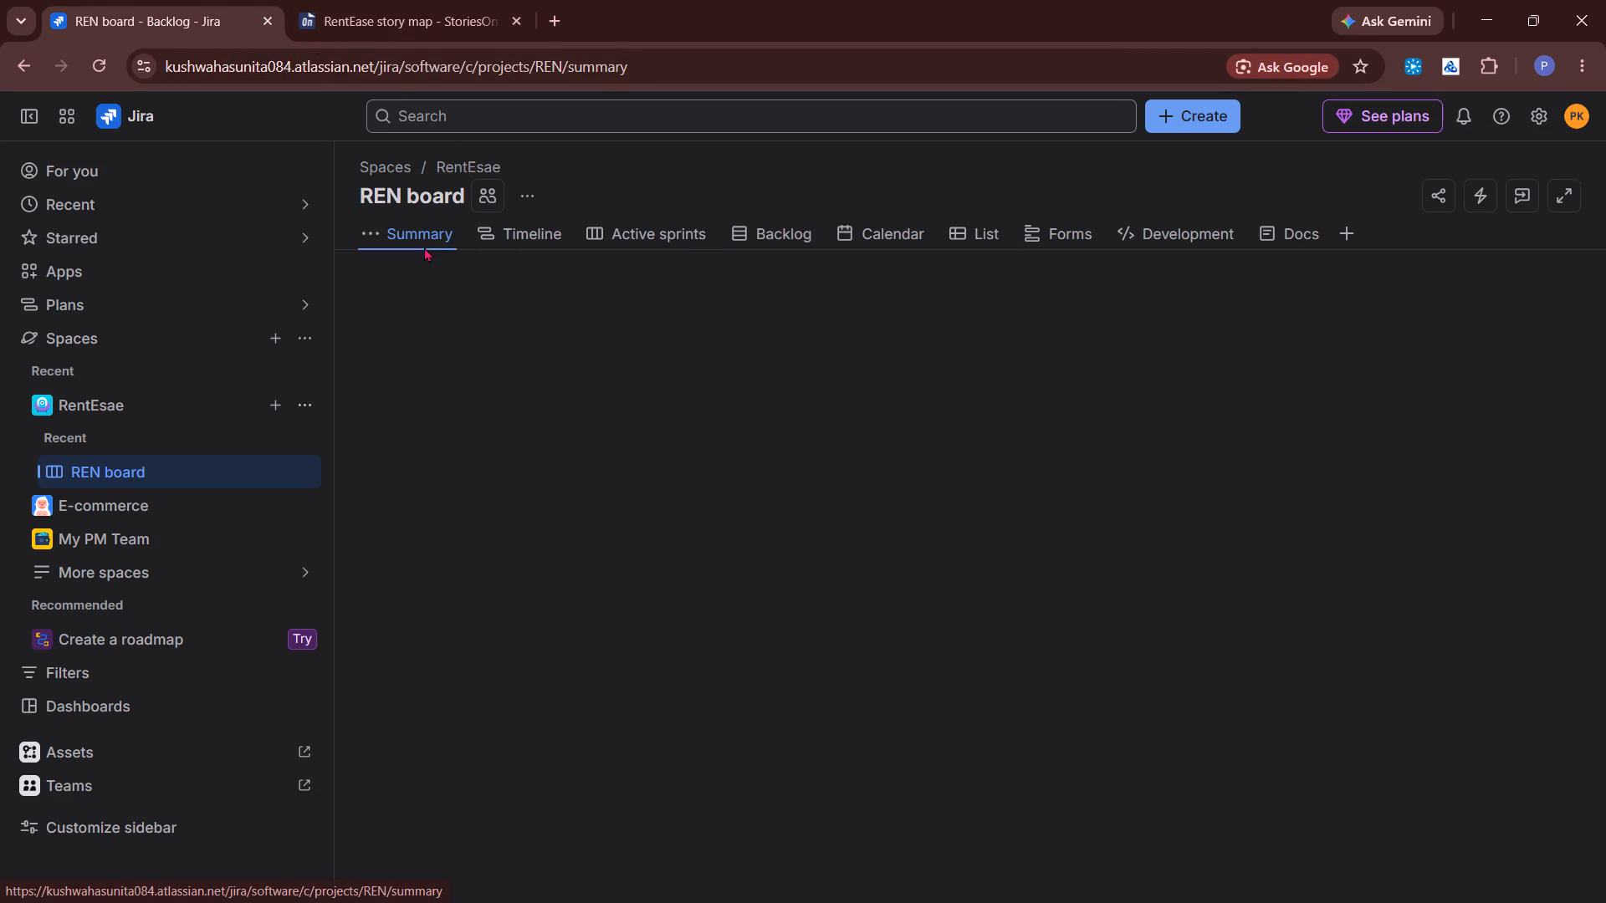
pyautogui.scroll(-4, 626, 482)
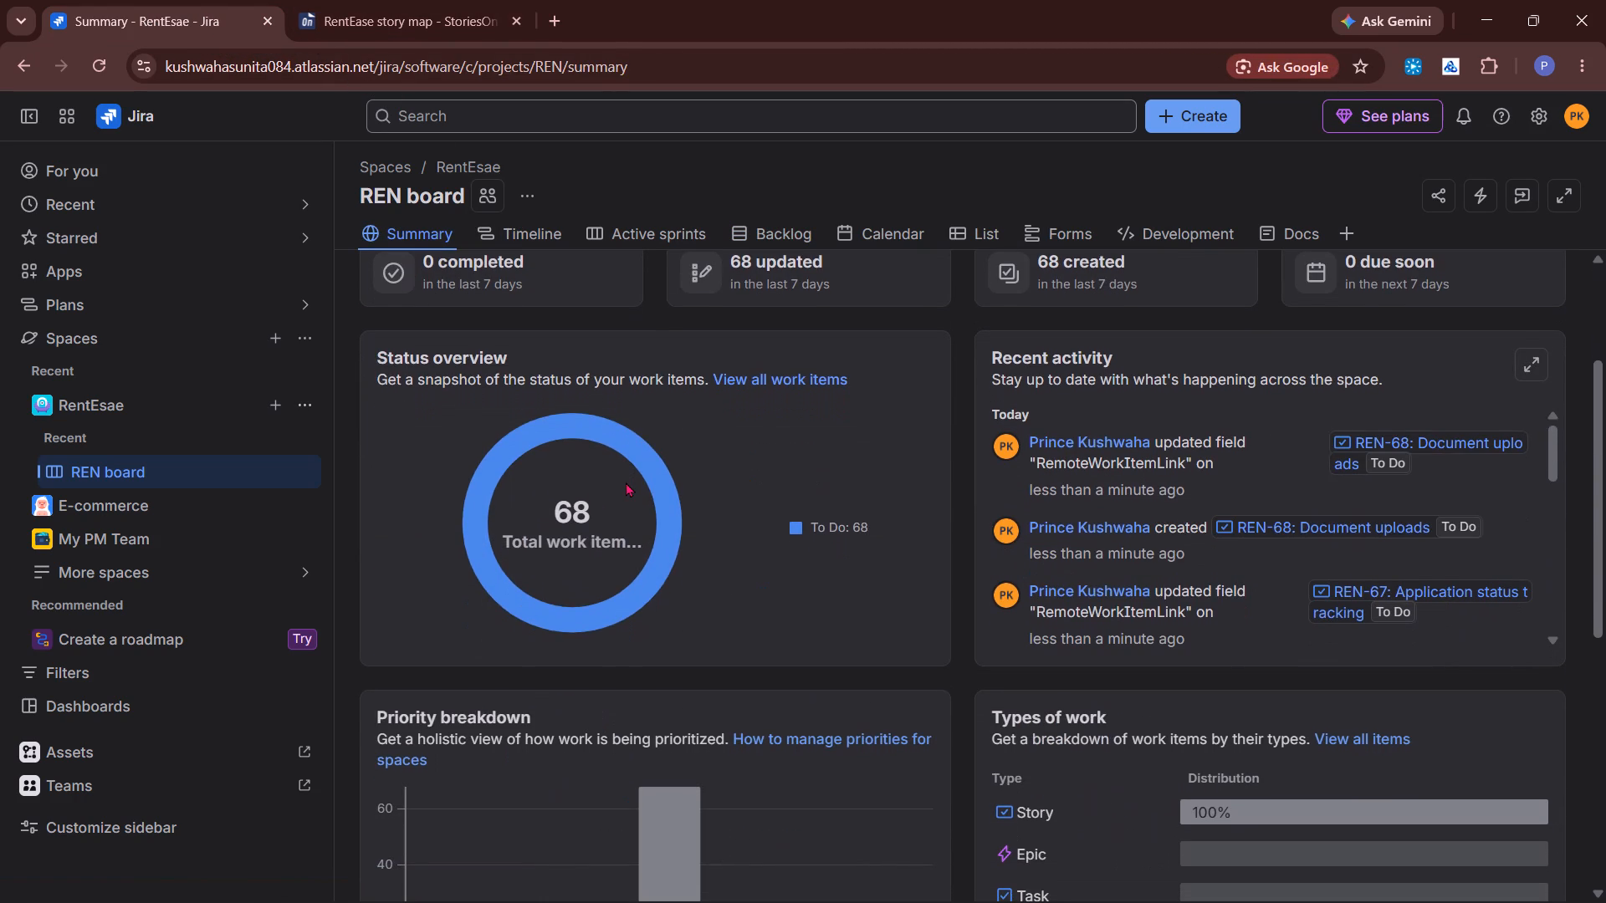
pyautogui.scroll(-2, 626, 482)
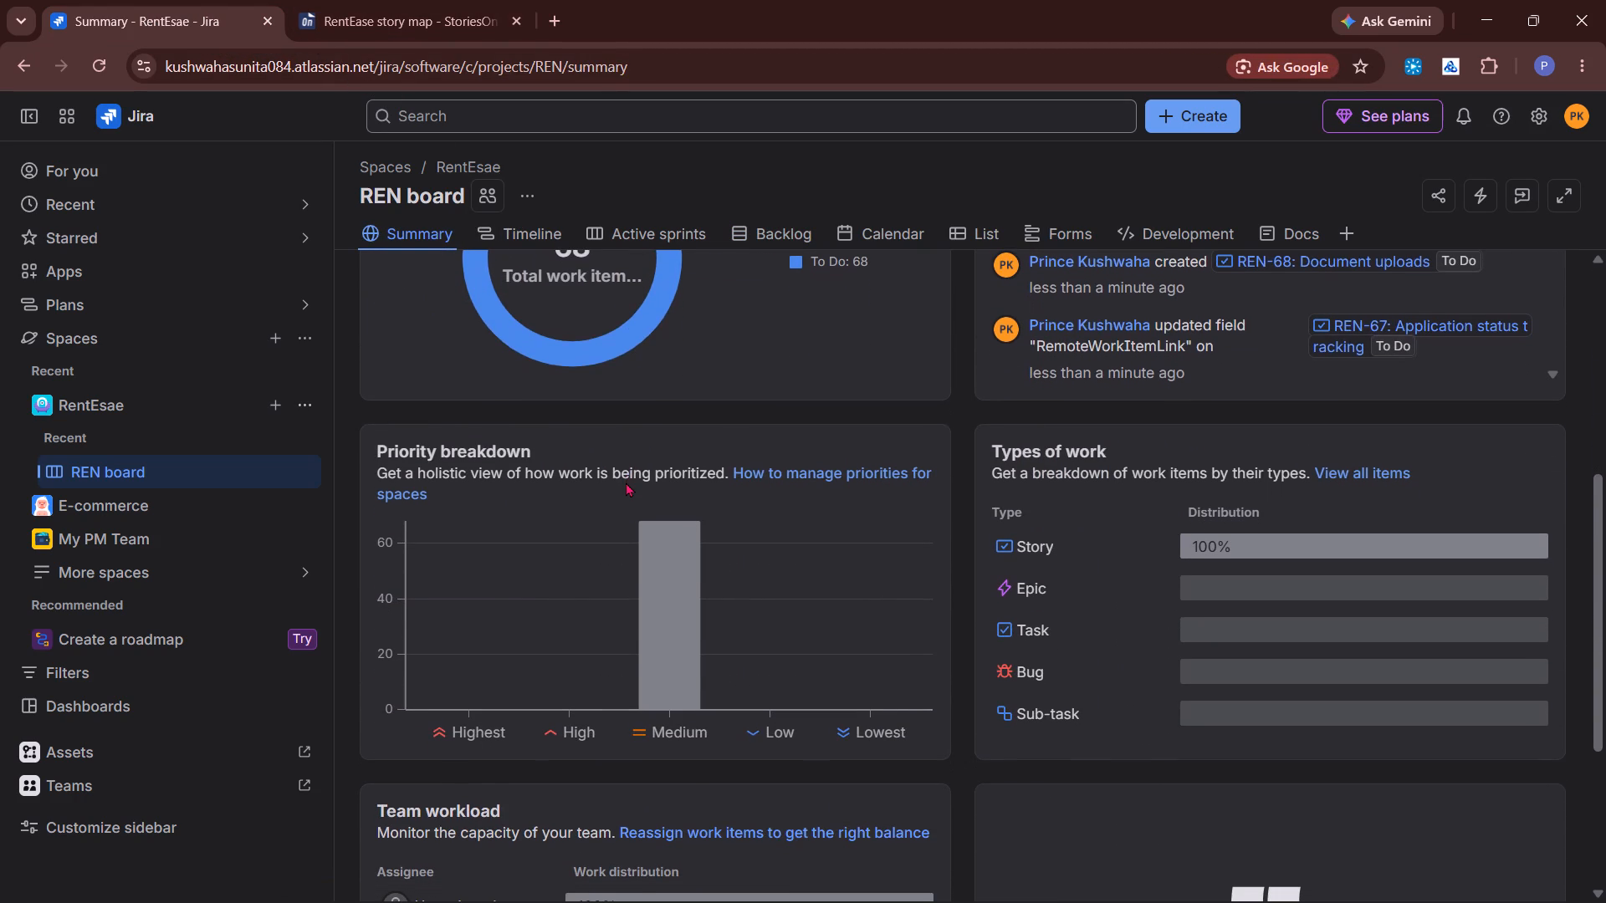
pyautogui.scroll(2, 626, 482)
pyautogui.scroll(4, 493, 431)
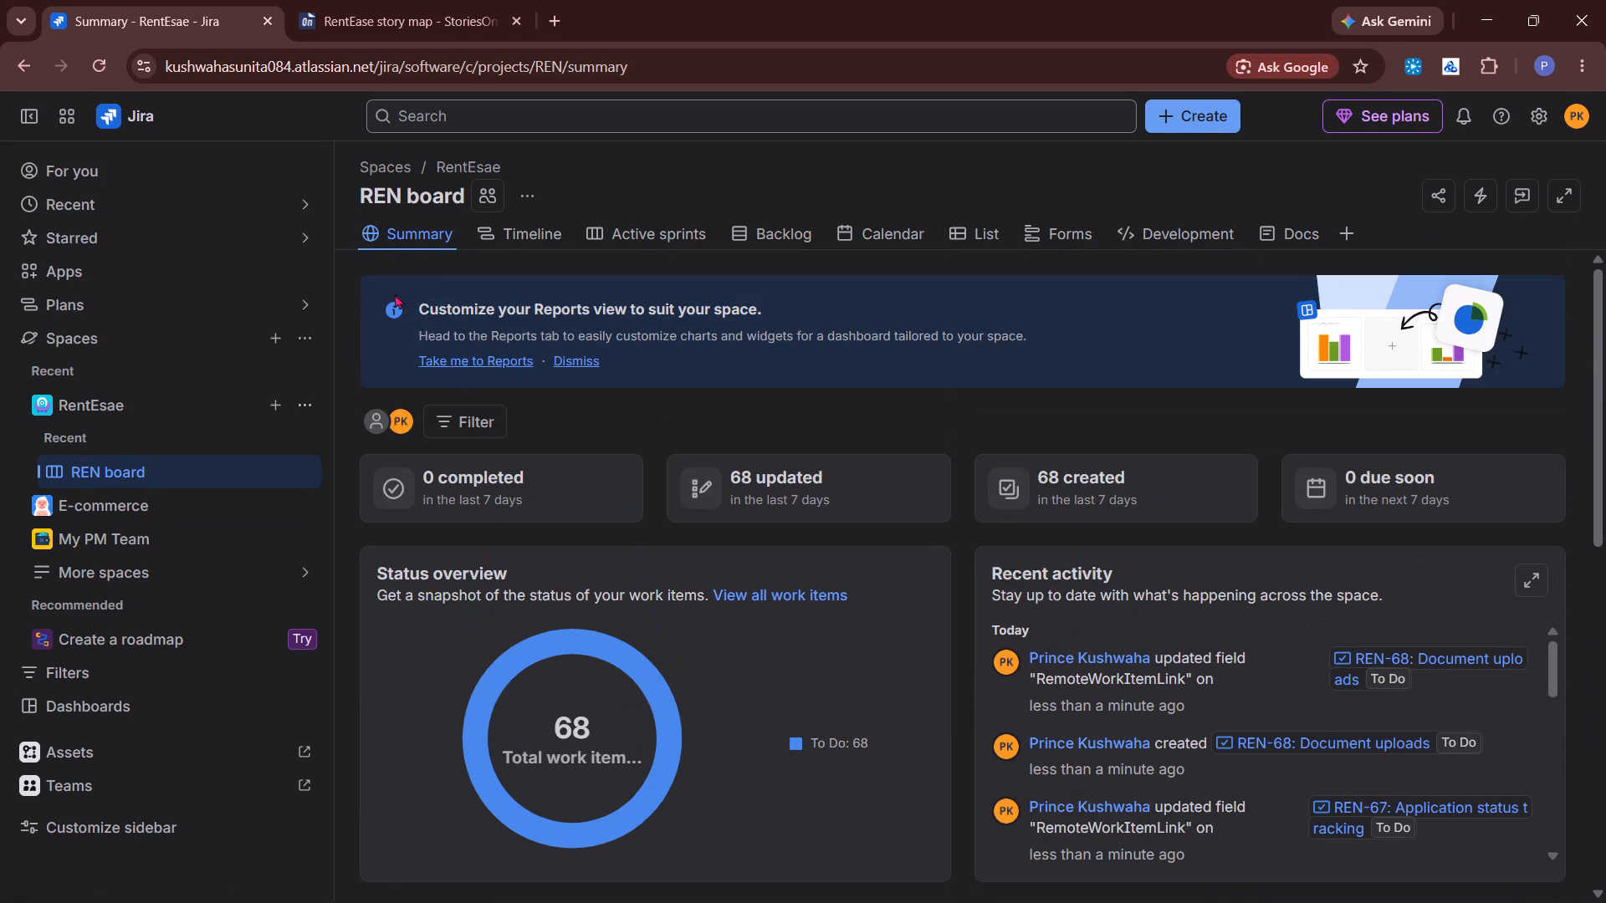
pyautogui.click(390, 23)
pyautogui.click(145, 22)
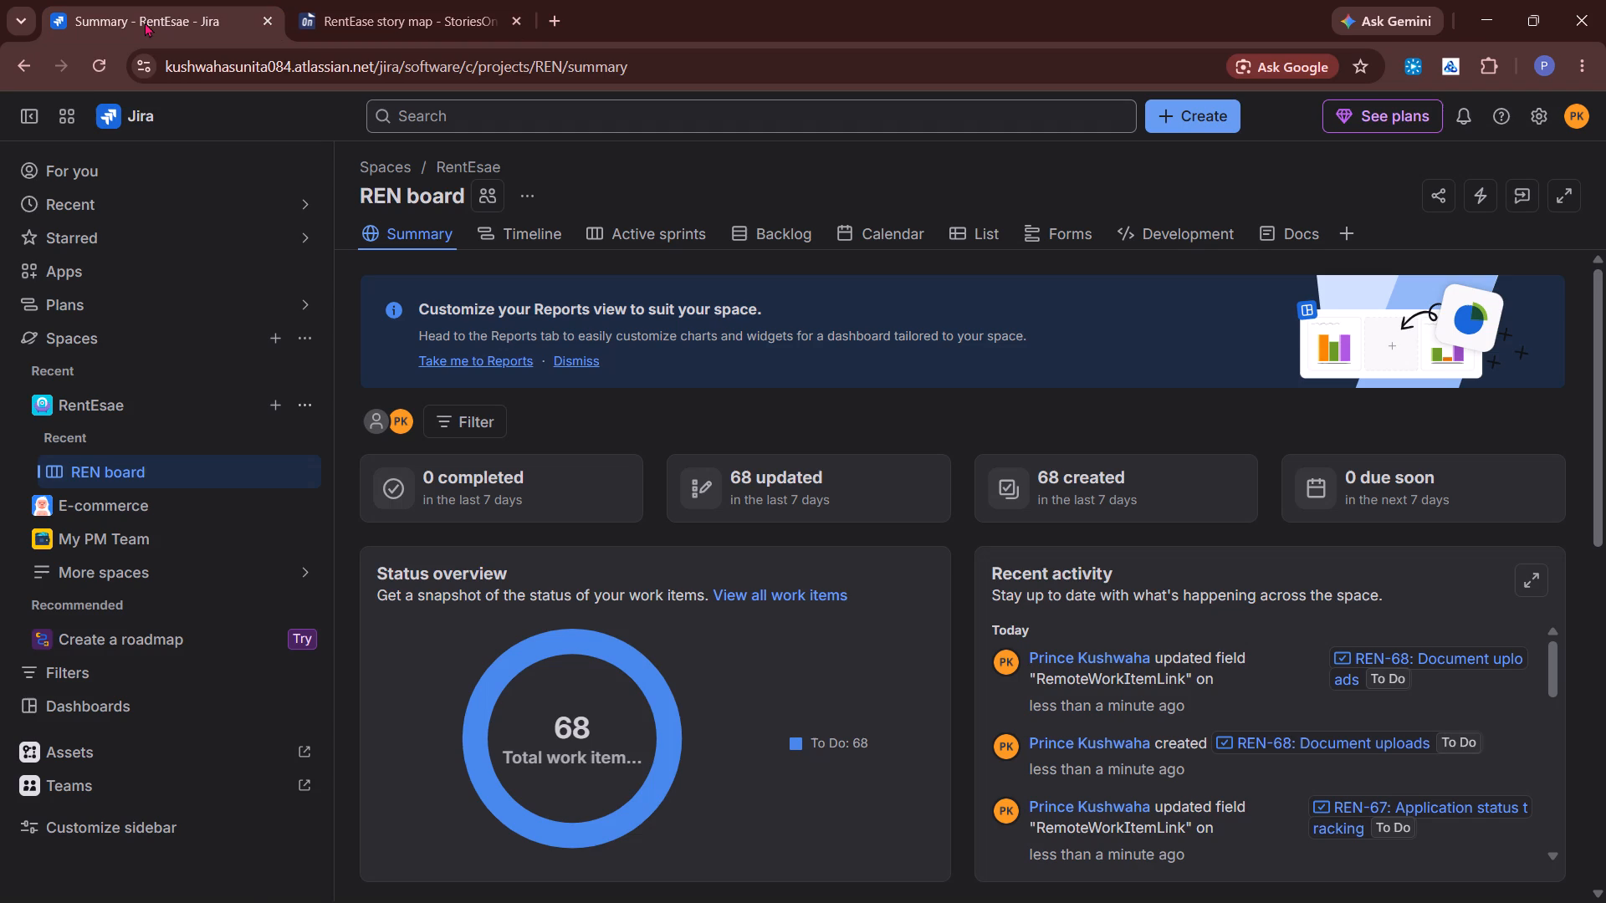
pyautogui.click(99, 67)
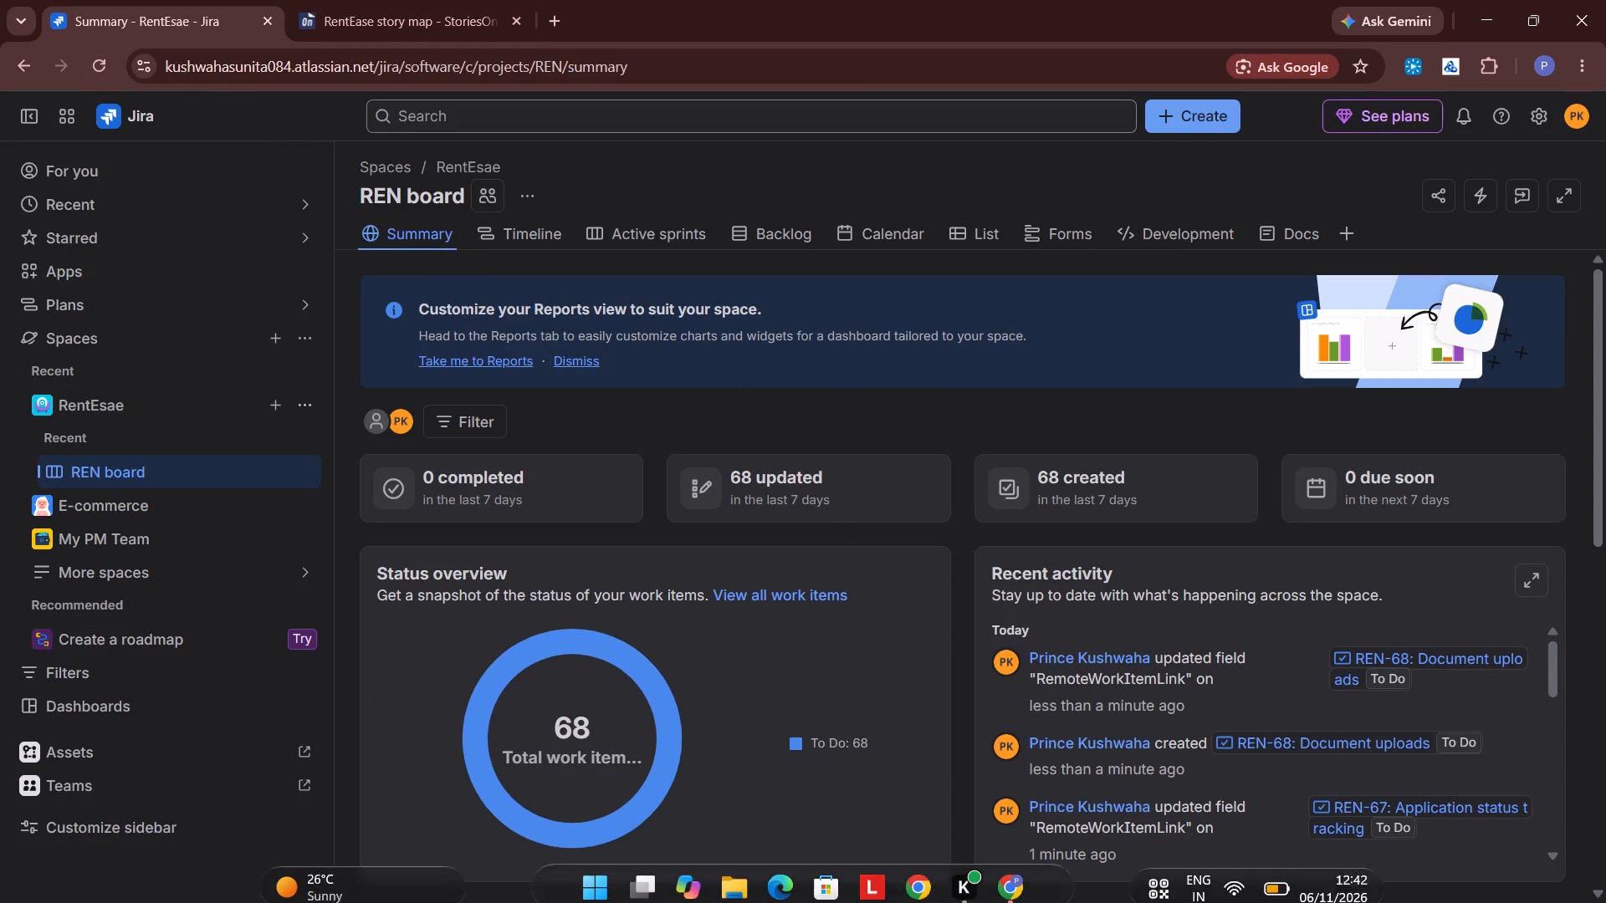
# Return to the RentEase story map in StoriesOnBoard and check the selected cards across its columns for Jira issue keys.
pyautogui.click(406, 0)
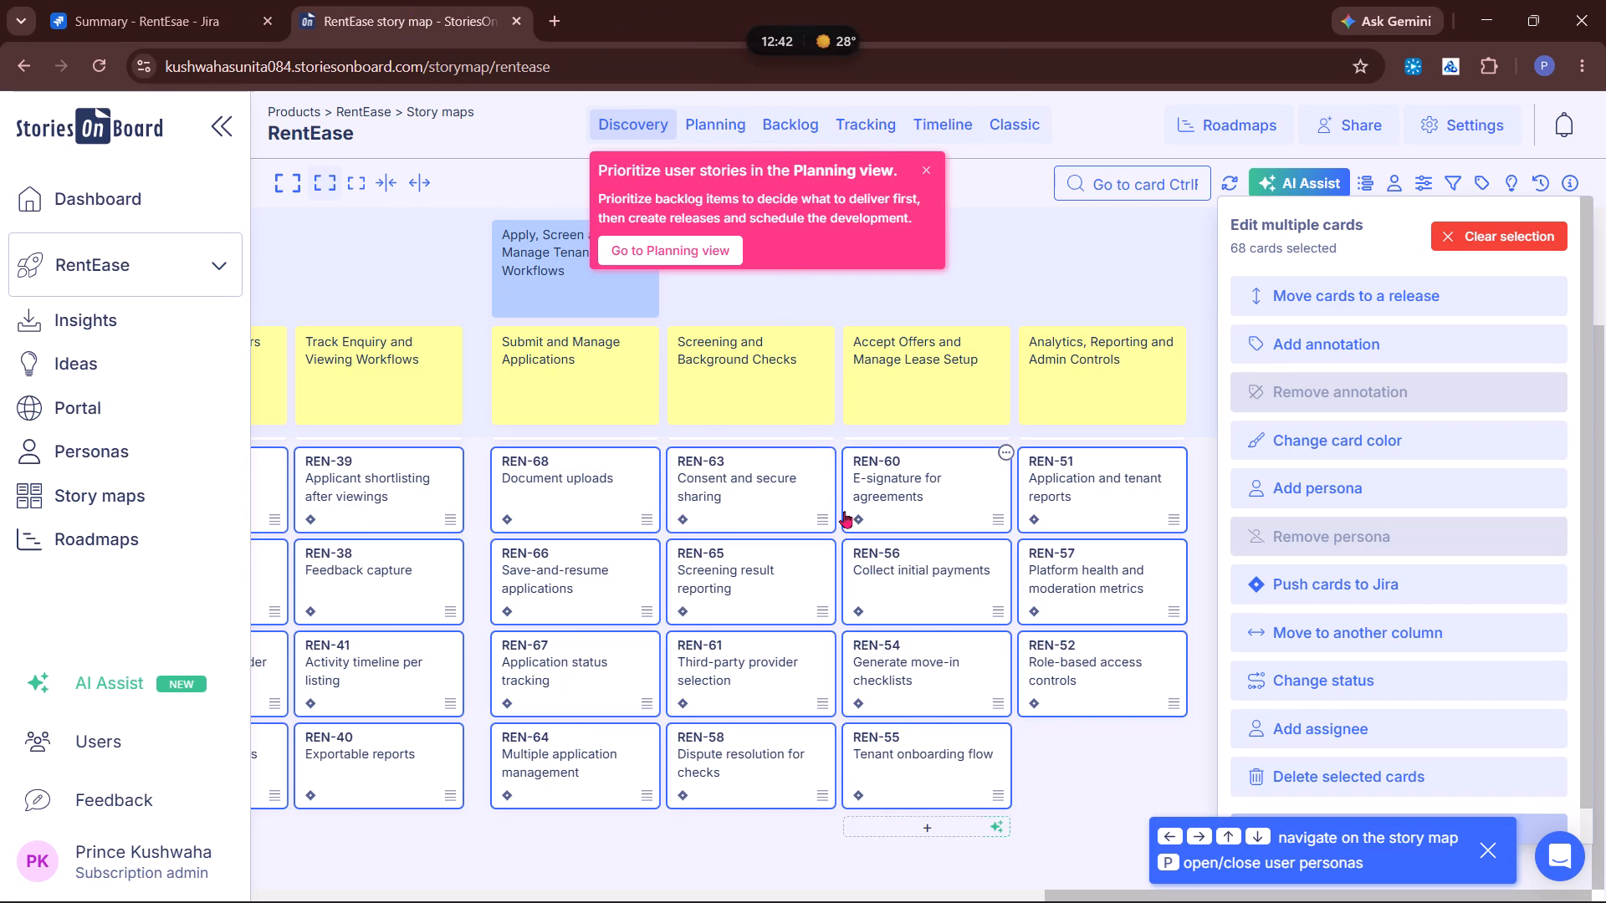
pyautogui.hscroll(7, 844, 511)
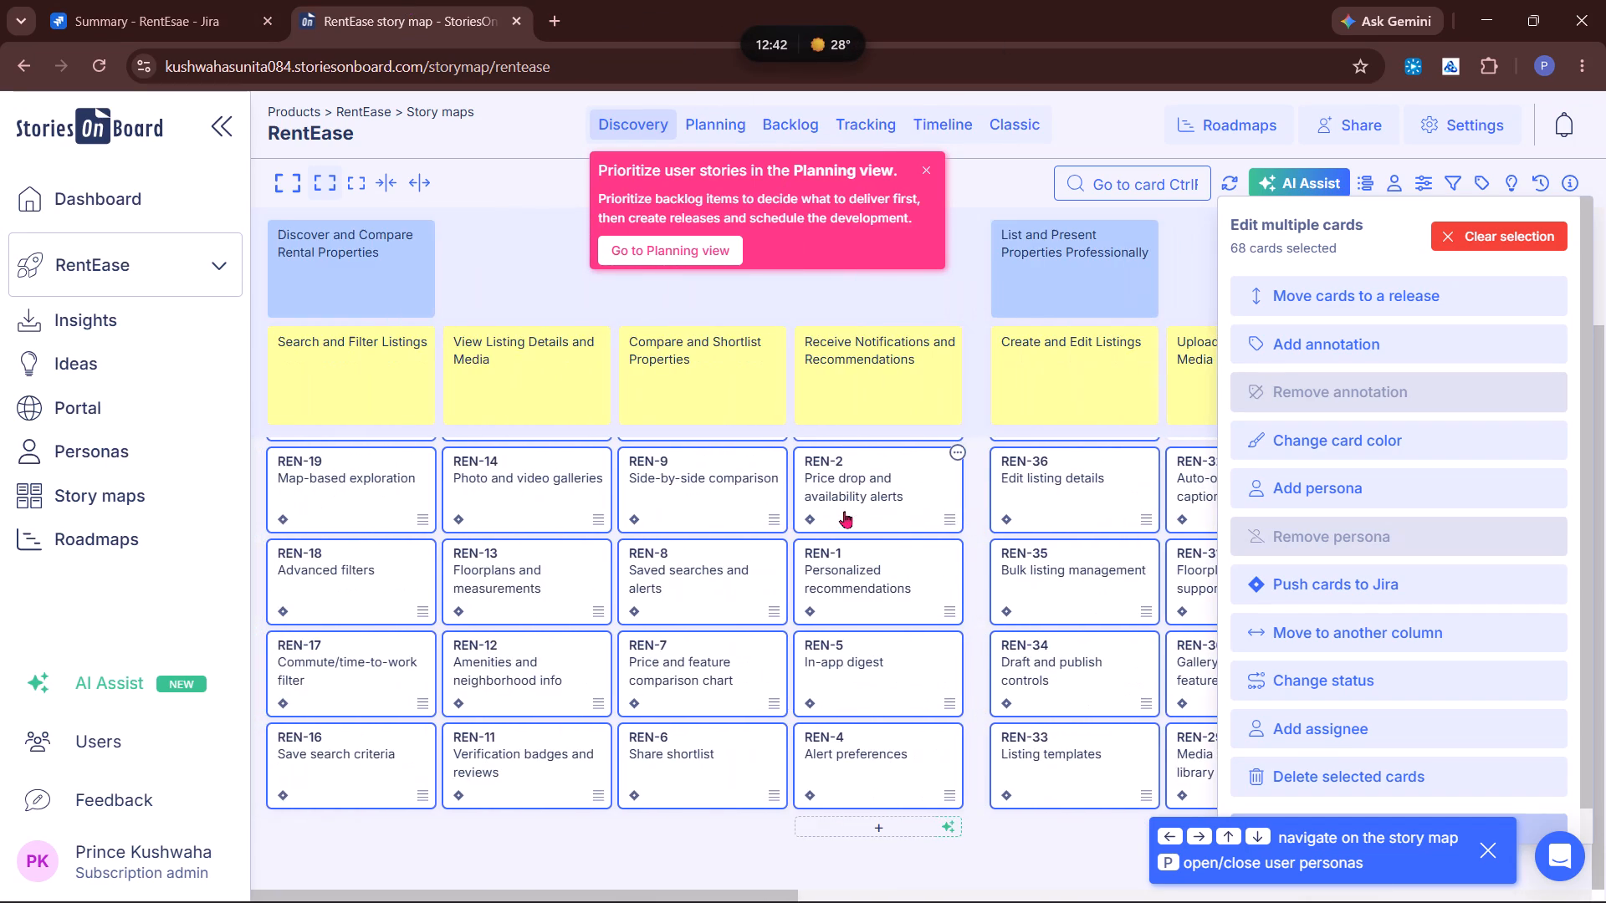
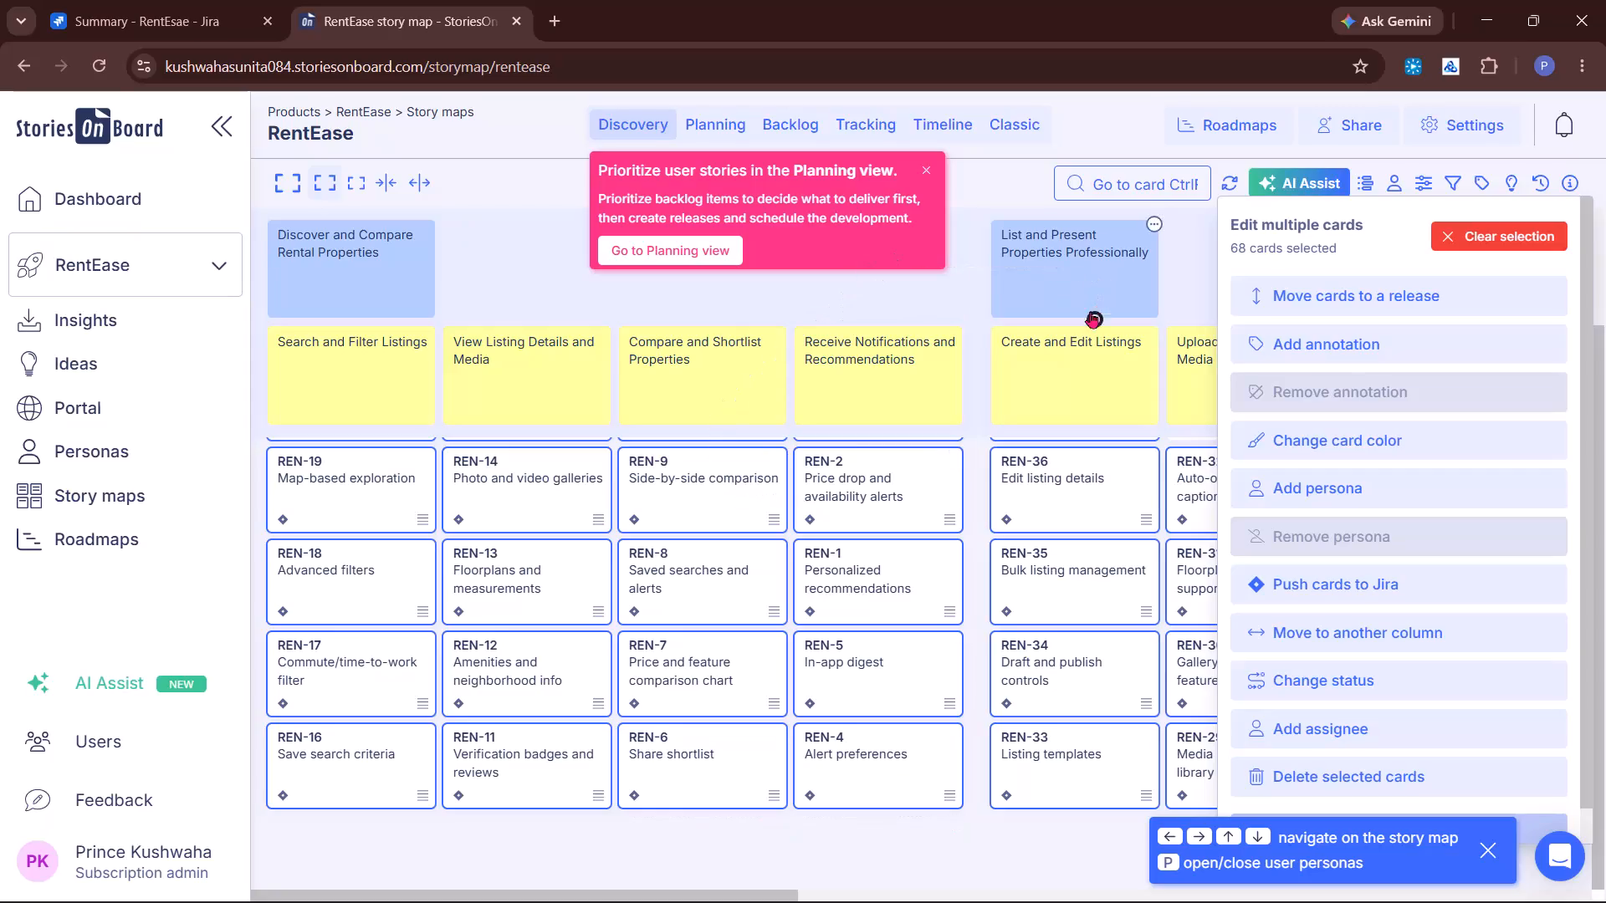
# Check the remaining columns of the RentEase story map for Jira keys and clear the multi-card selection.
pyautogui.hscroll(-3, 1014, 557)
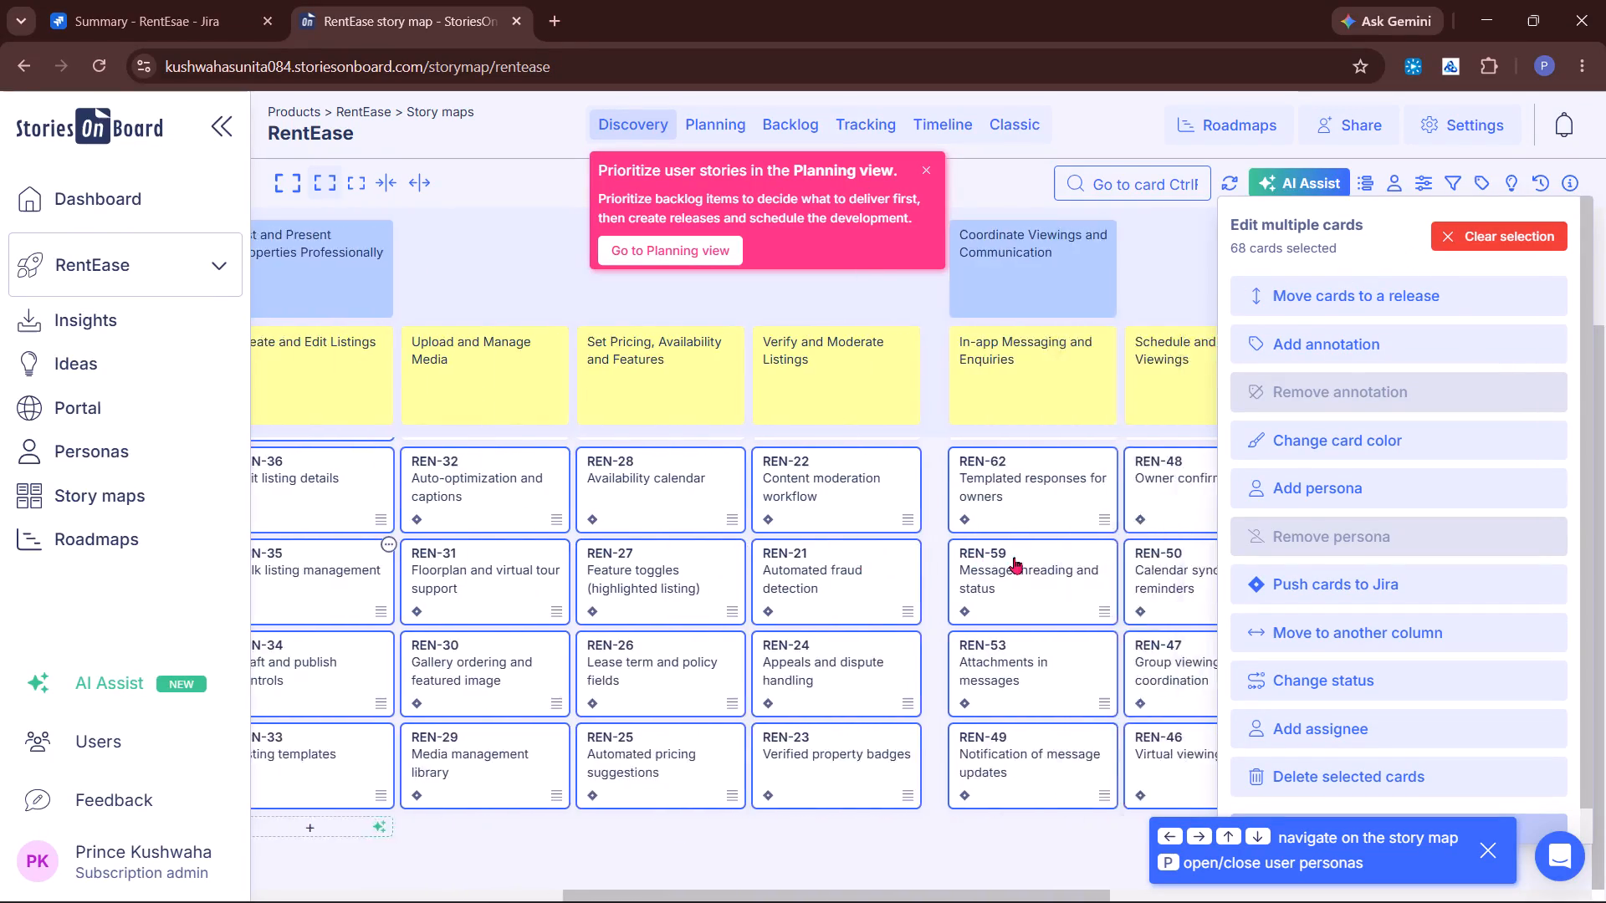
pyautogui.hscroll(-4, 1014, 557)
pyautogui.hscroll(13, 1014, 557)
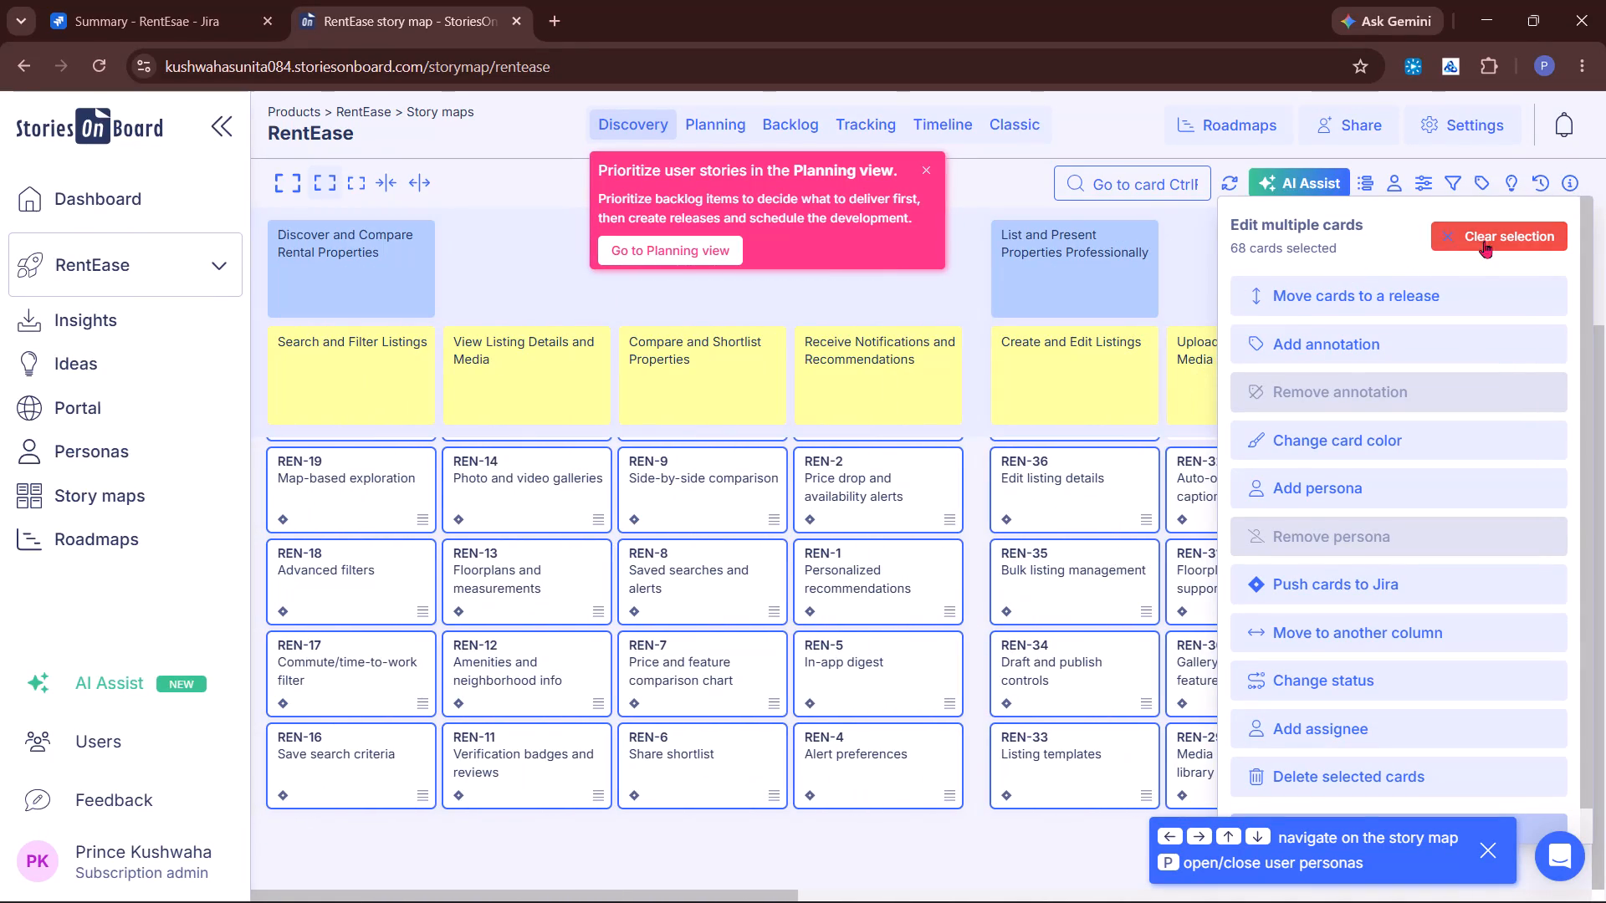
pyautogui.click(1446, 231)
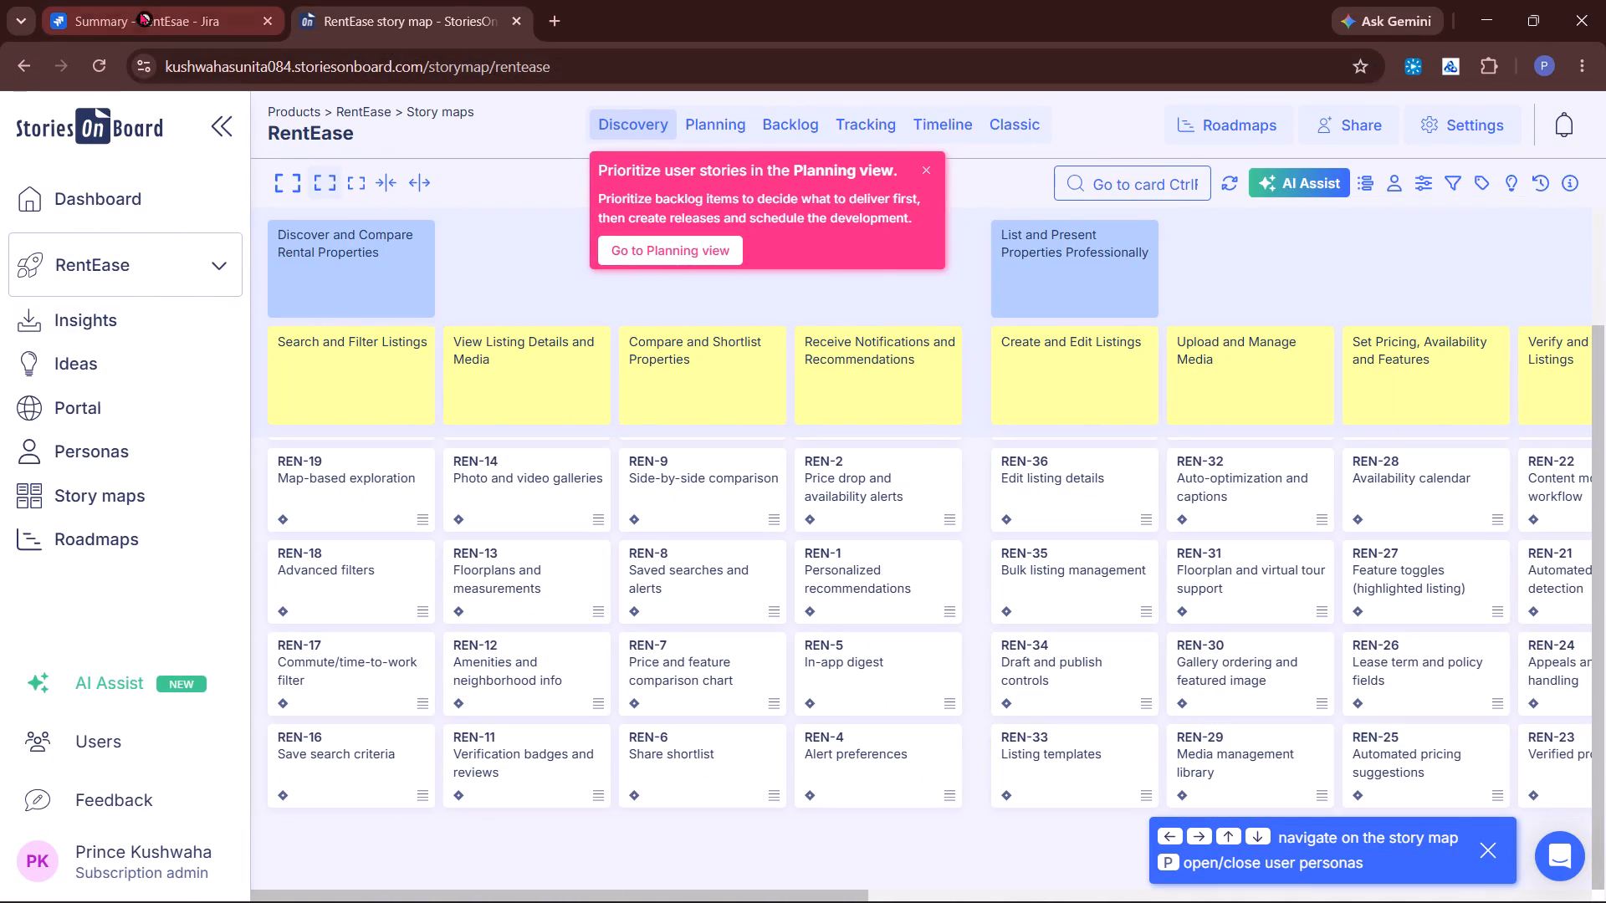
# Switch to Jira and examine the REN board's active sprints and full backlog for the story cards pushed from StoriesOnBoard.
pyautogui.click(140, 11)
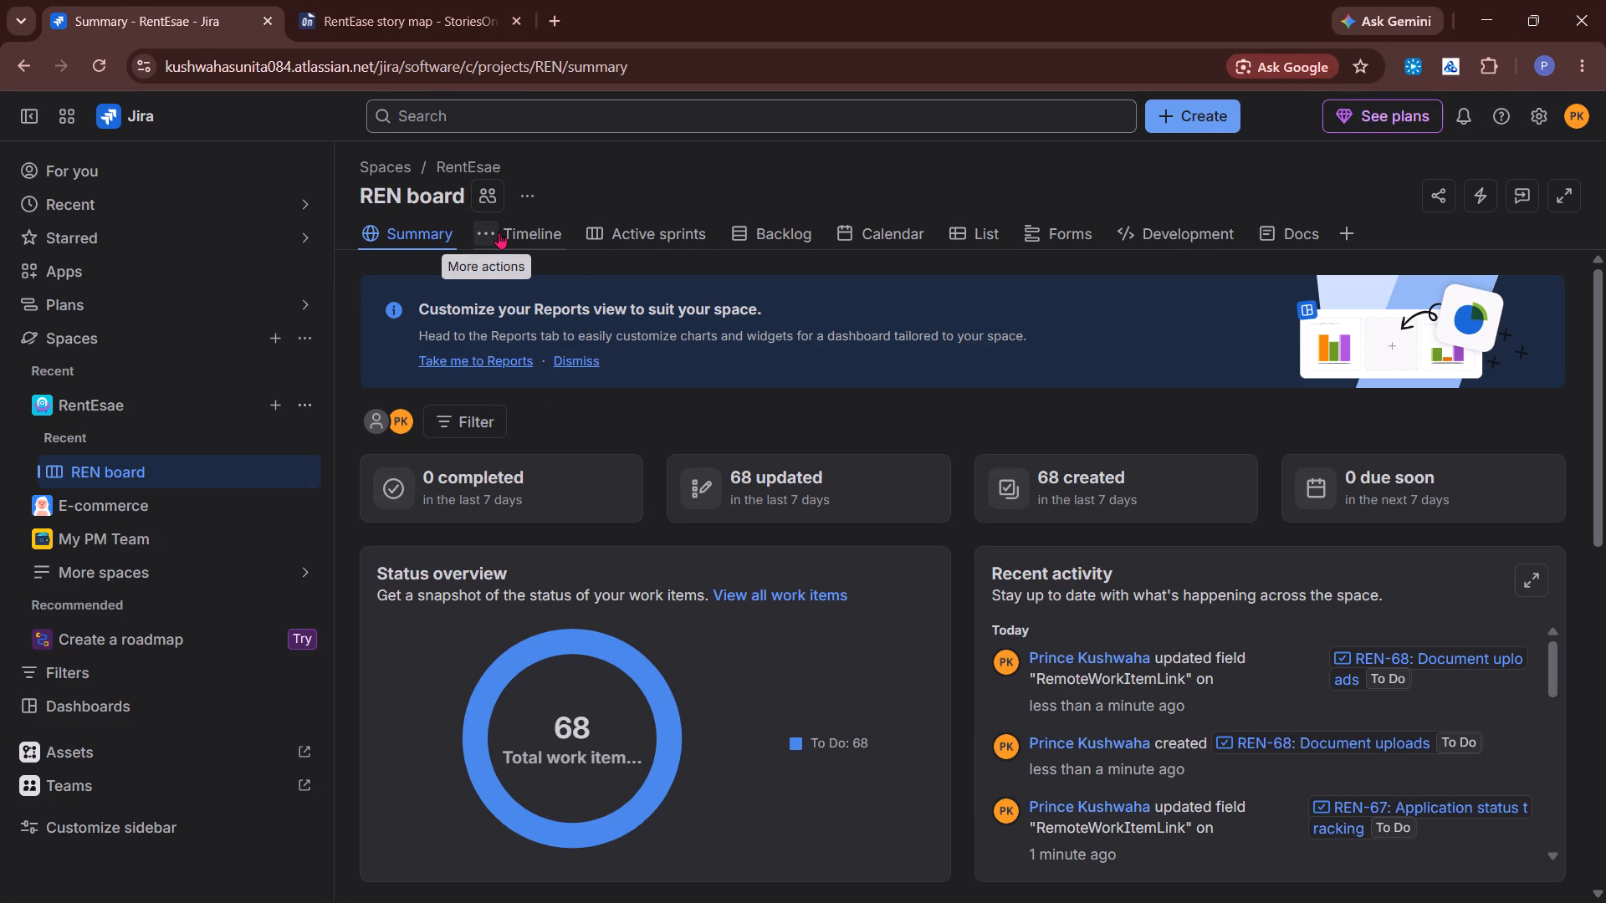
pyautogui.click(649, 240)
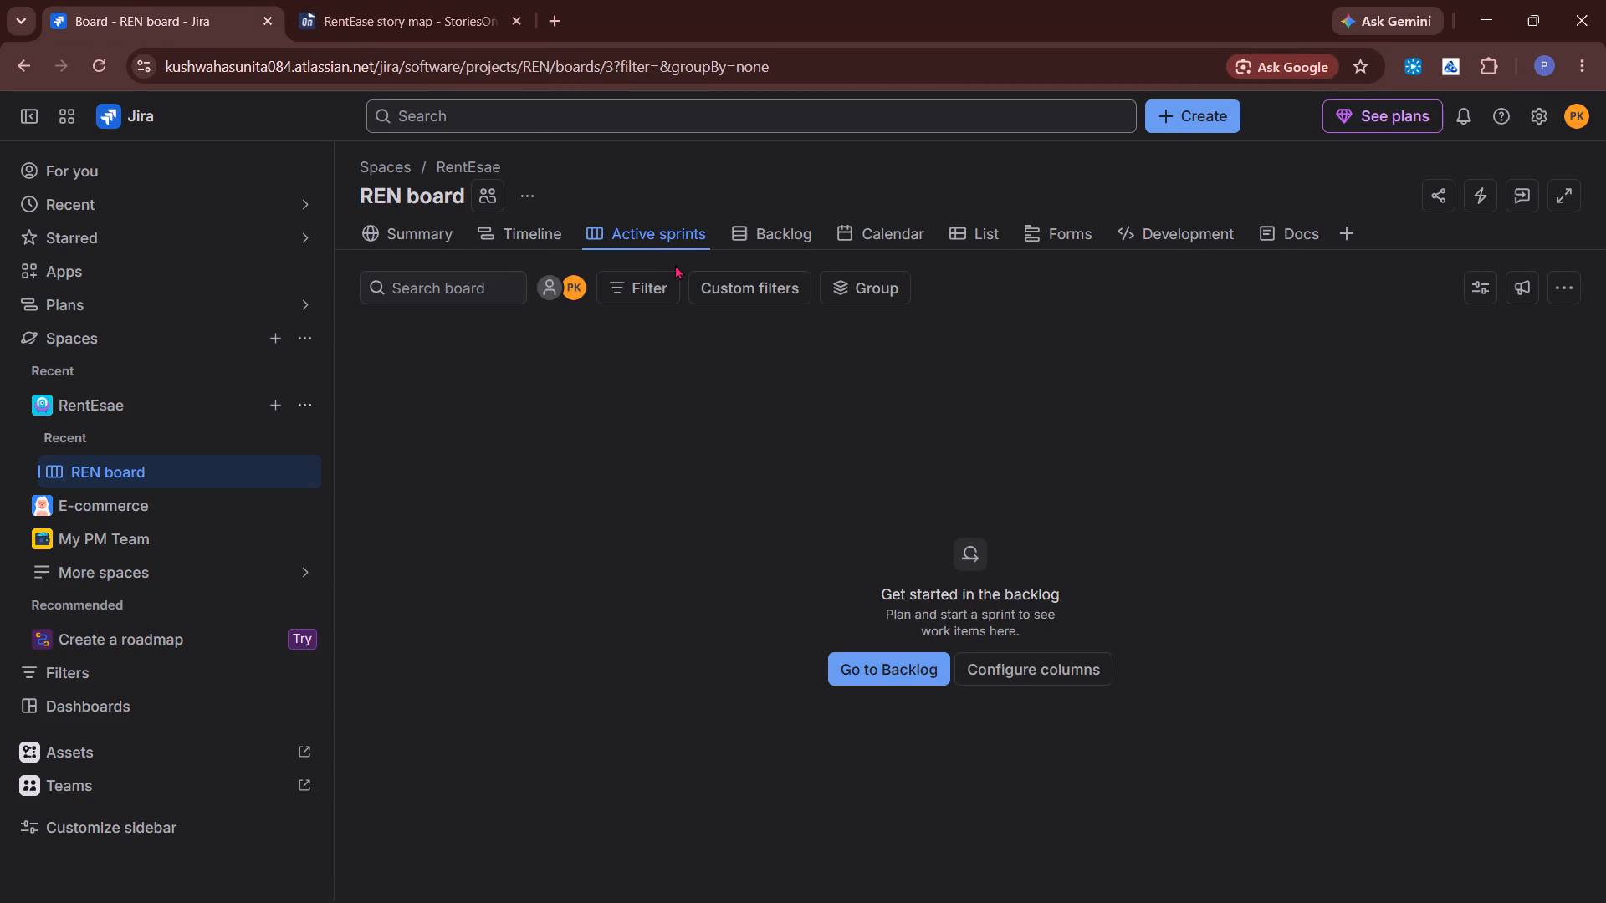
pyautogui.click(775, 245)
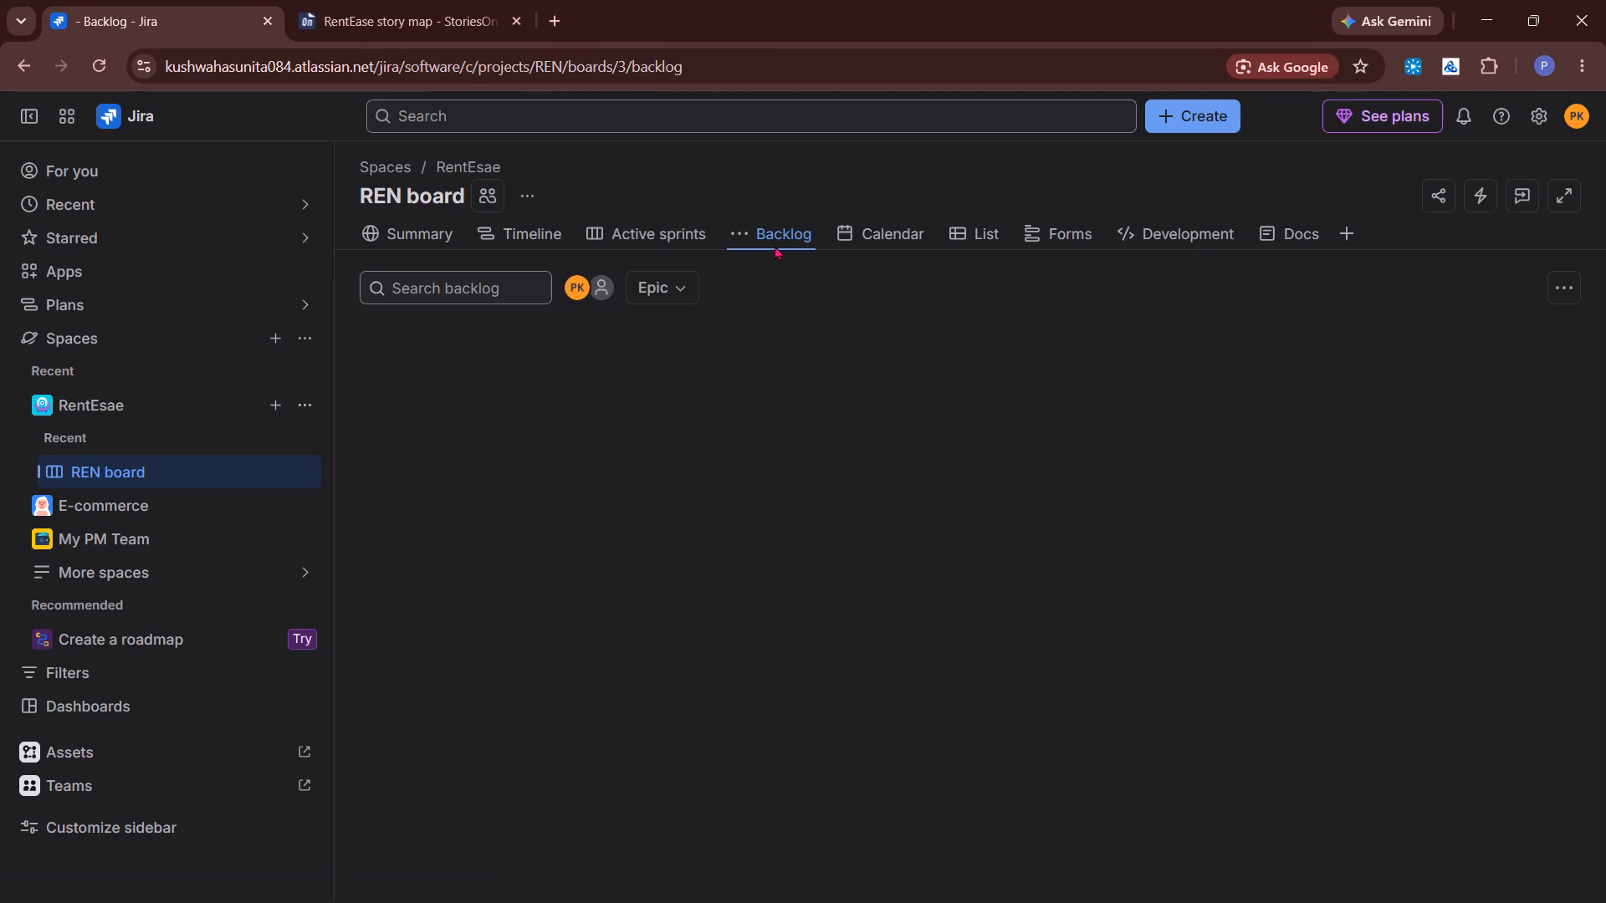
pyautogui.scroll(-3, 739, 569)
pyautogui.scroll(-6, 840, 466)
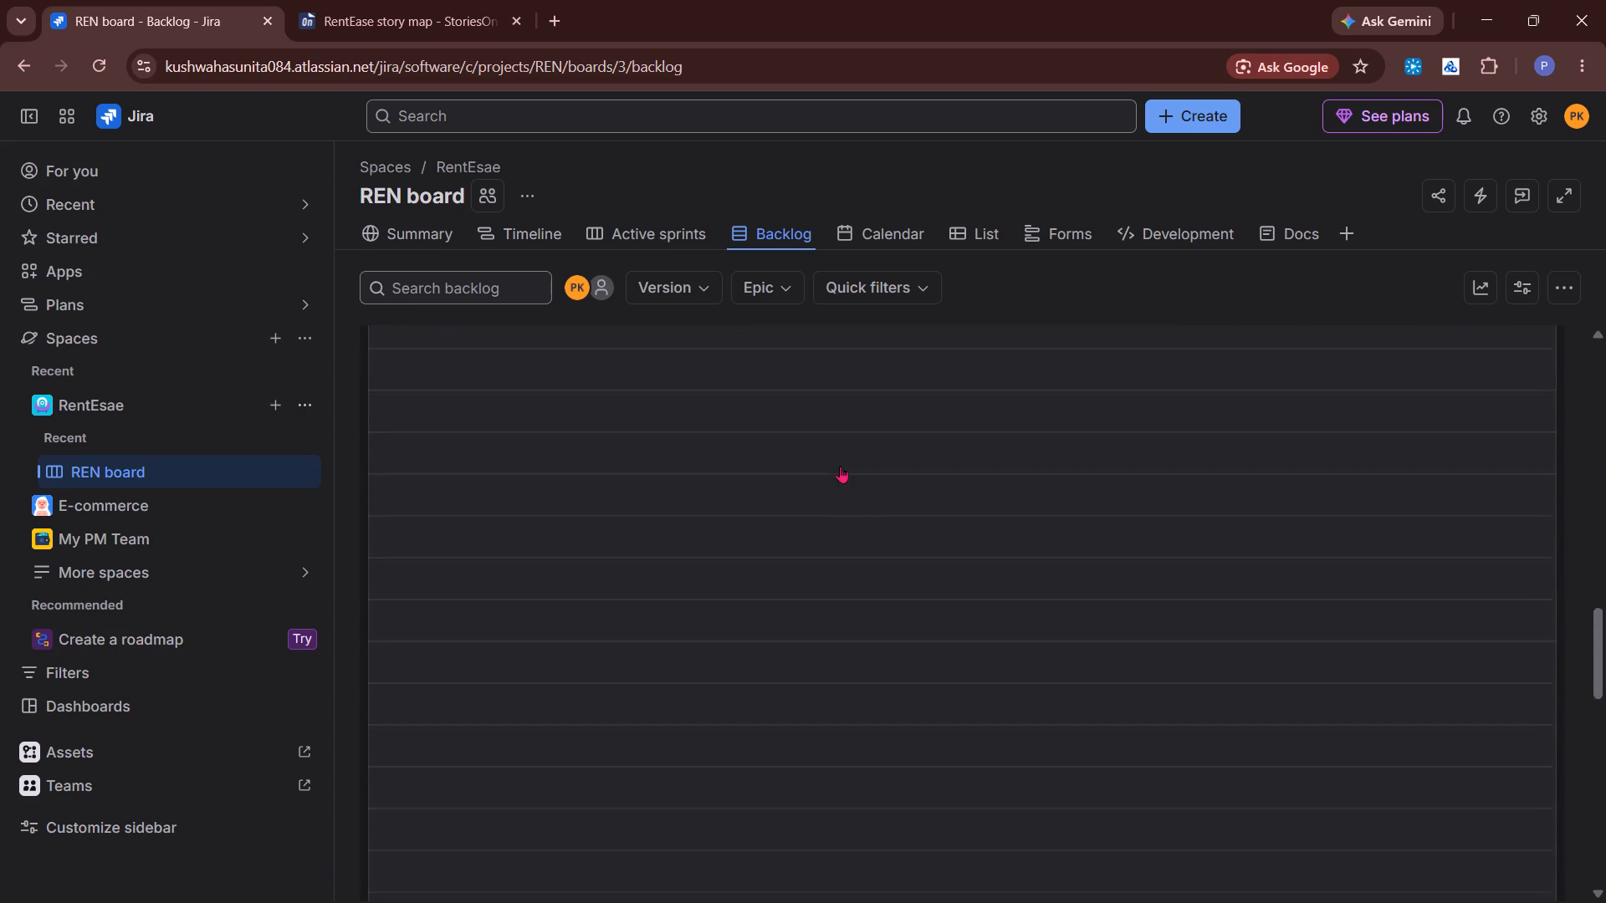
pyautogui.scroll(-7, 840, 466)
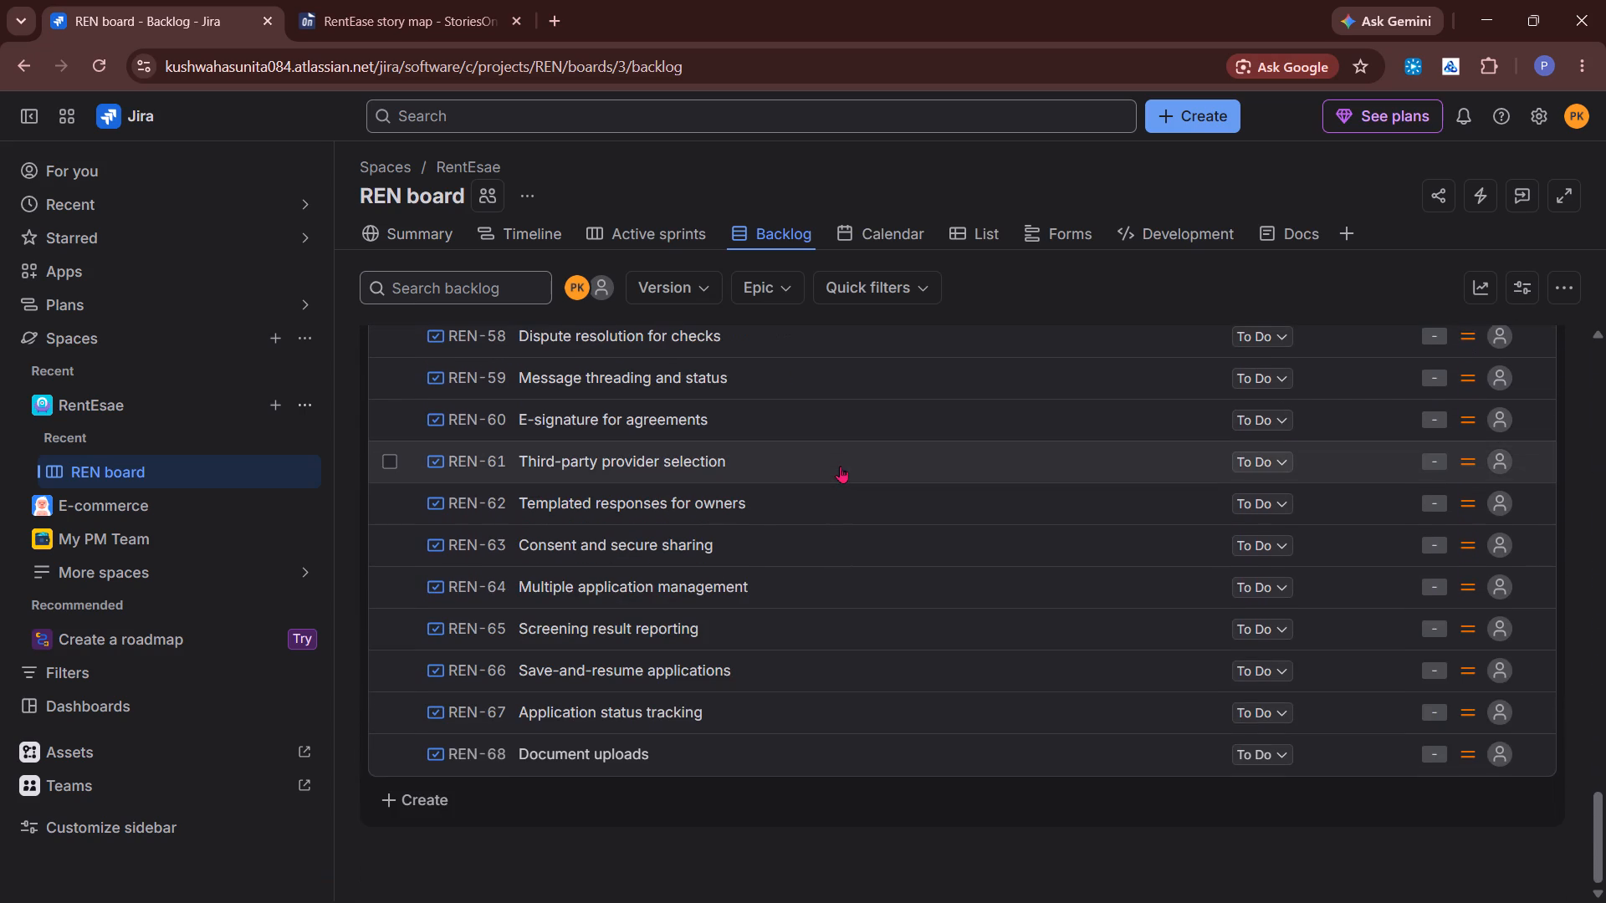
pyautogui.scroll(11, 910, 606)
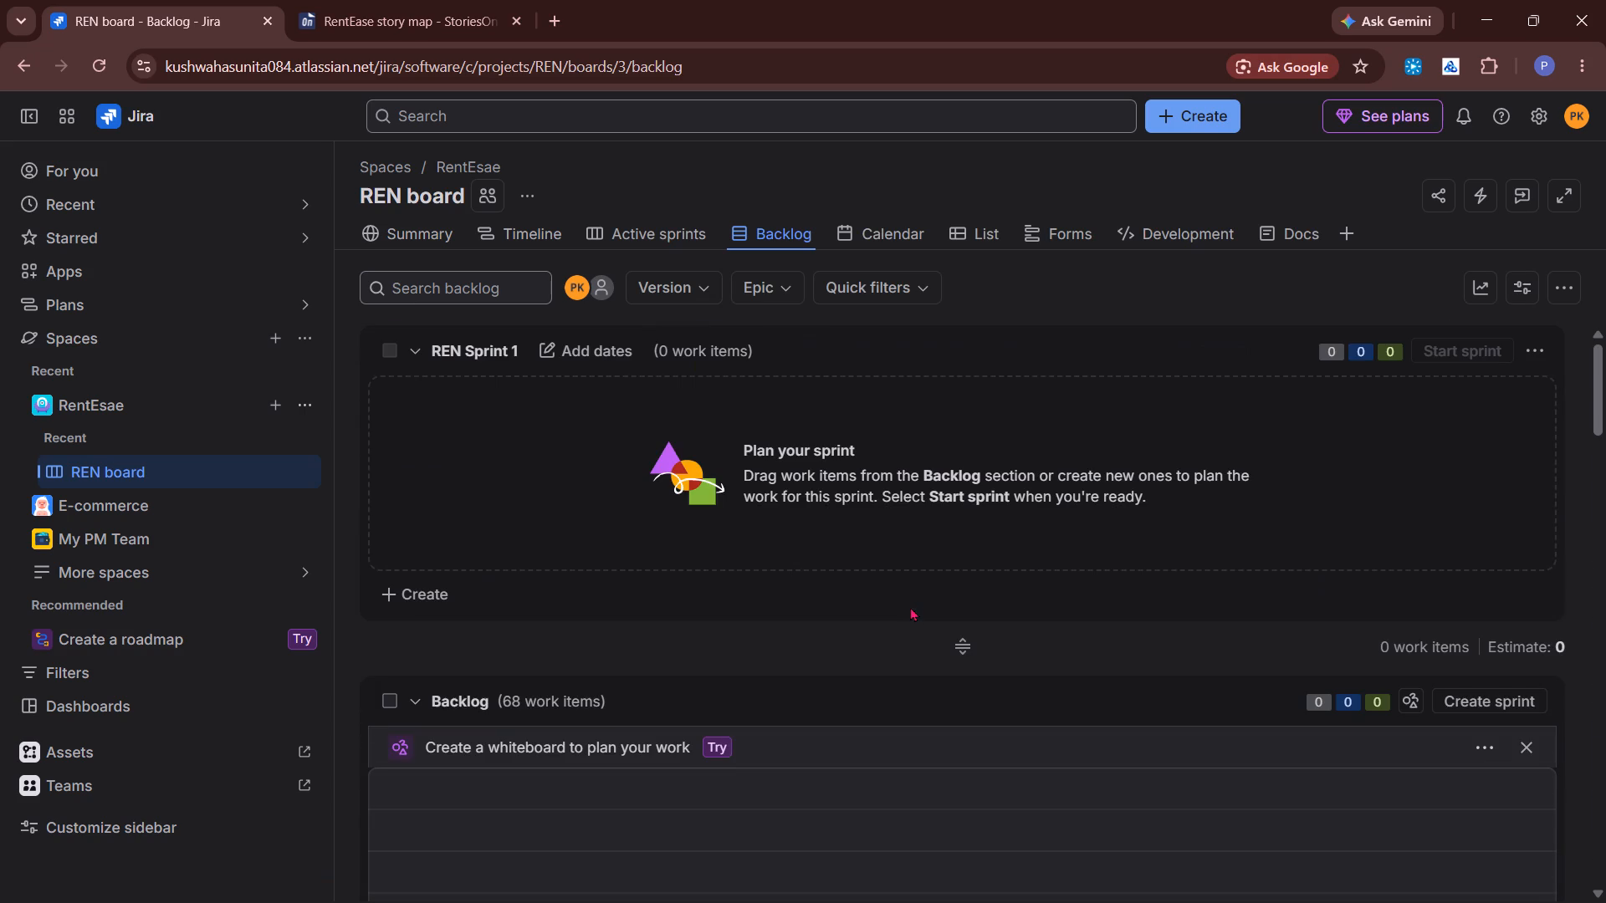
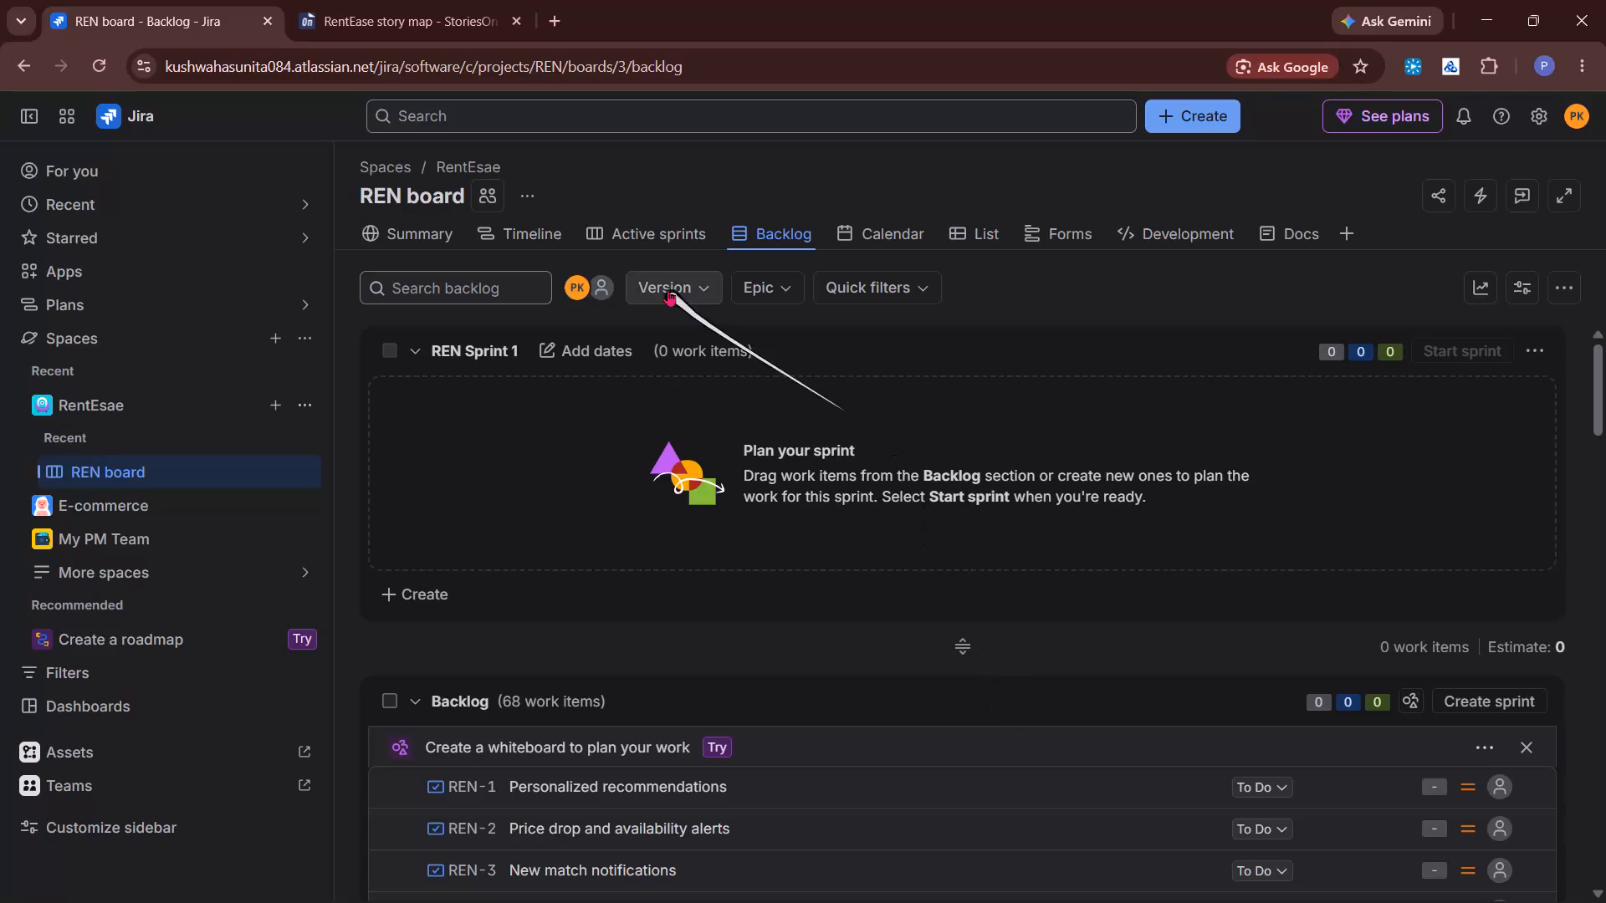
# Check the REN board's active sprints, return to the backlog, and view the available statuses for REN-1 Personalized recommendations.
pyautogui.click(659, 239)
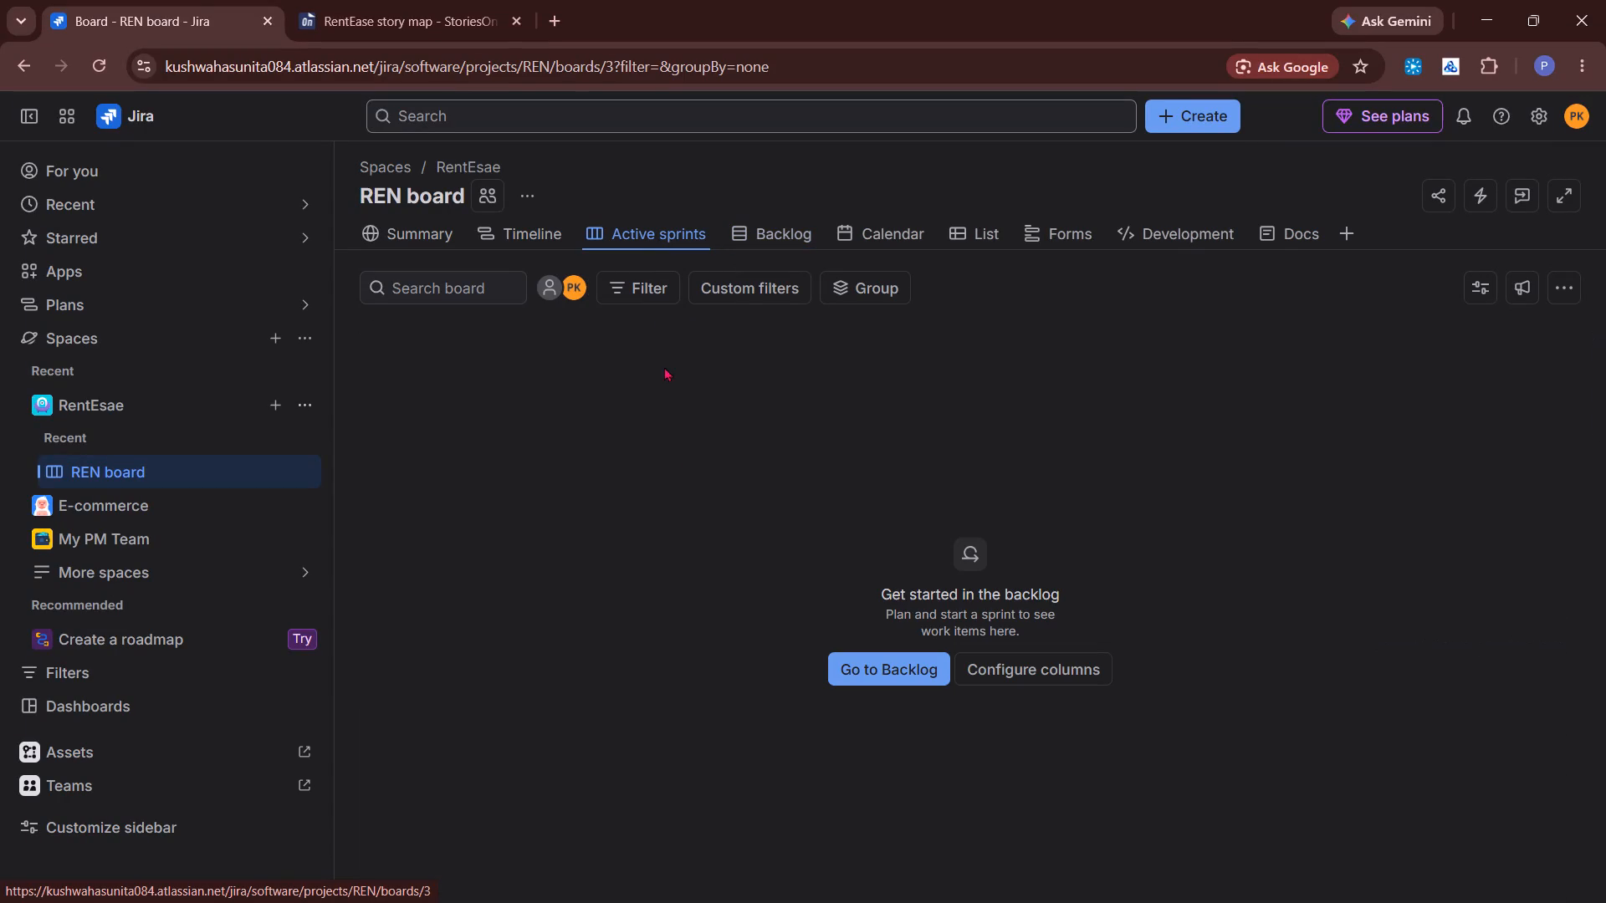
pyautogui.click(893, 682)
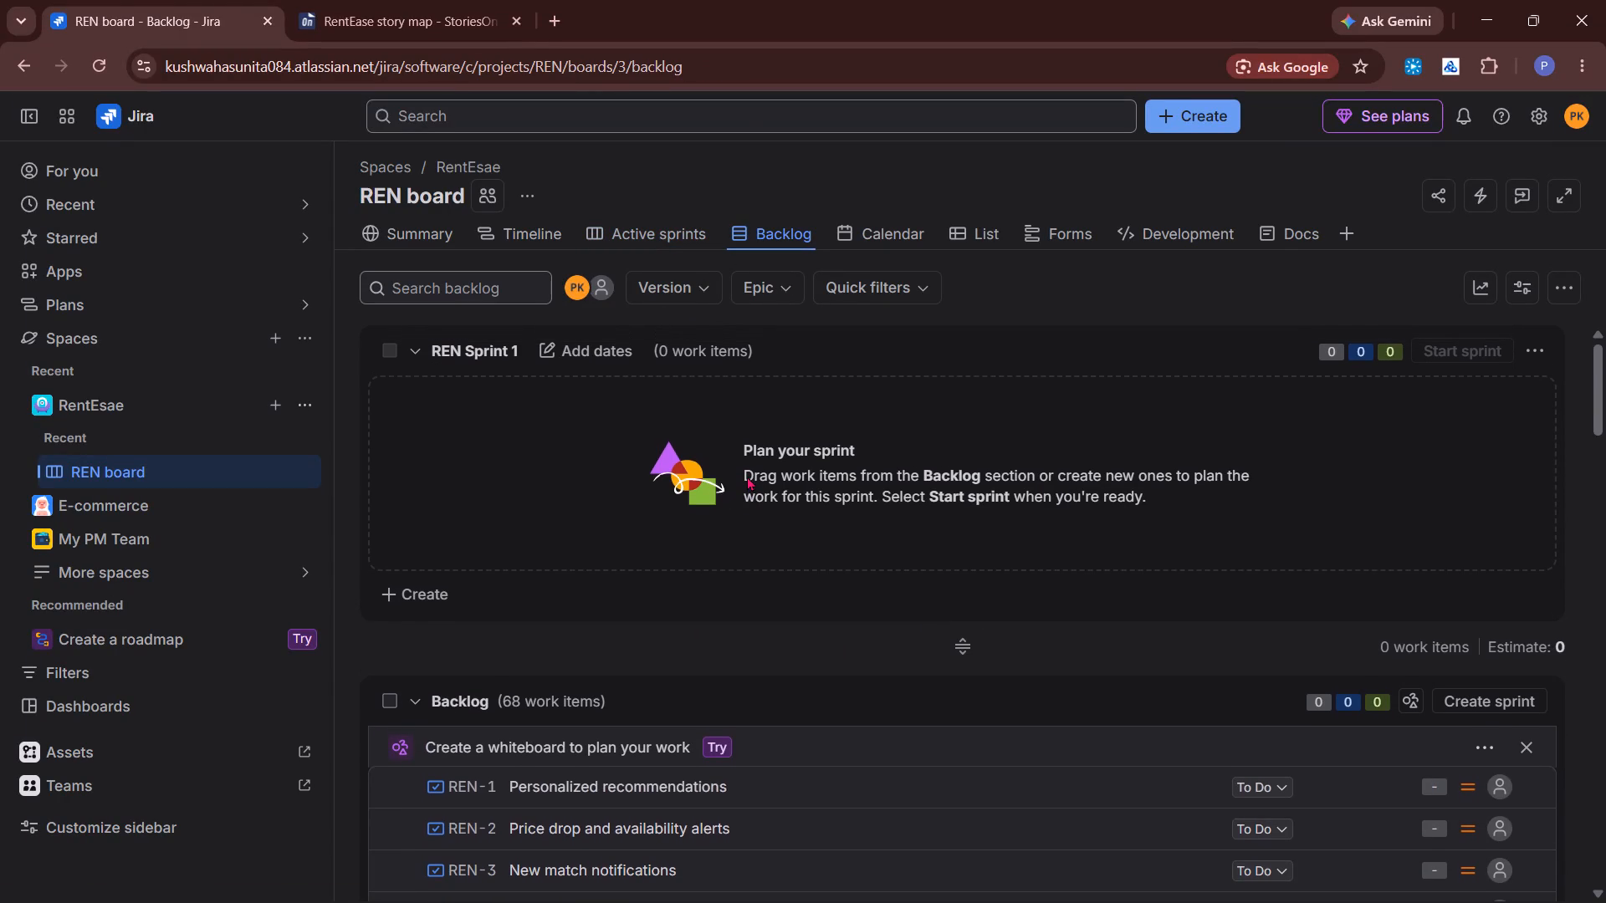
pyautogui.scroll(-1, 747, 476)
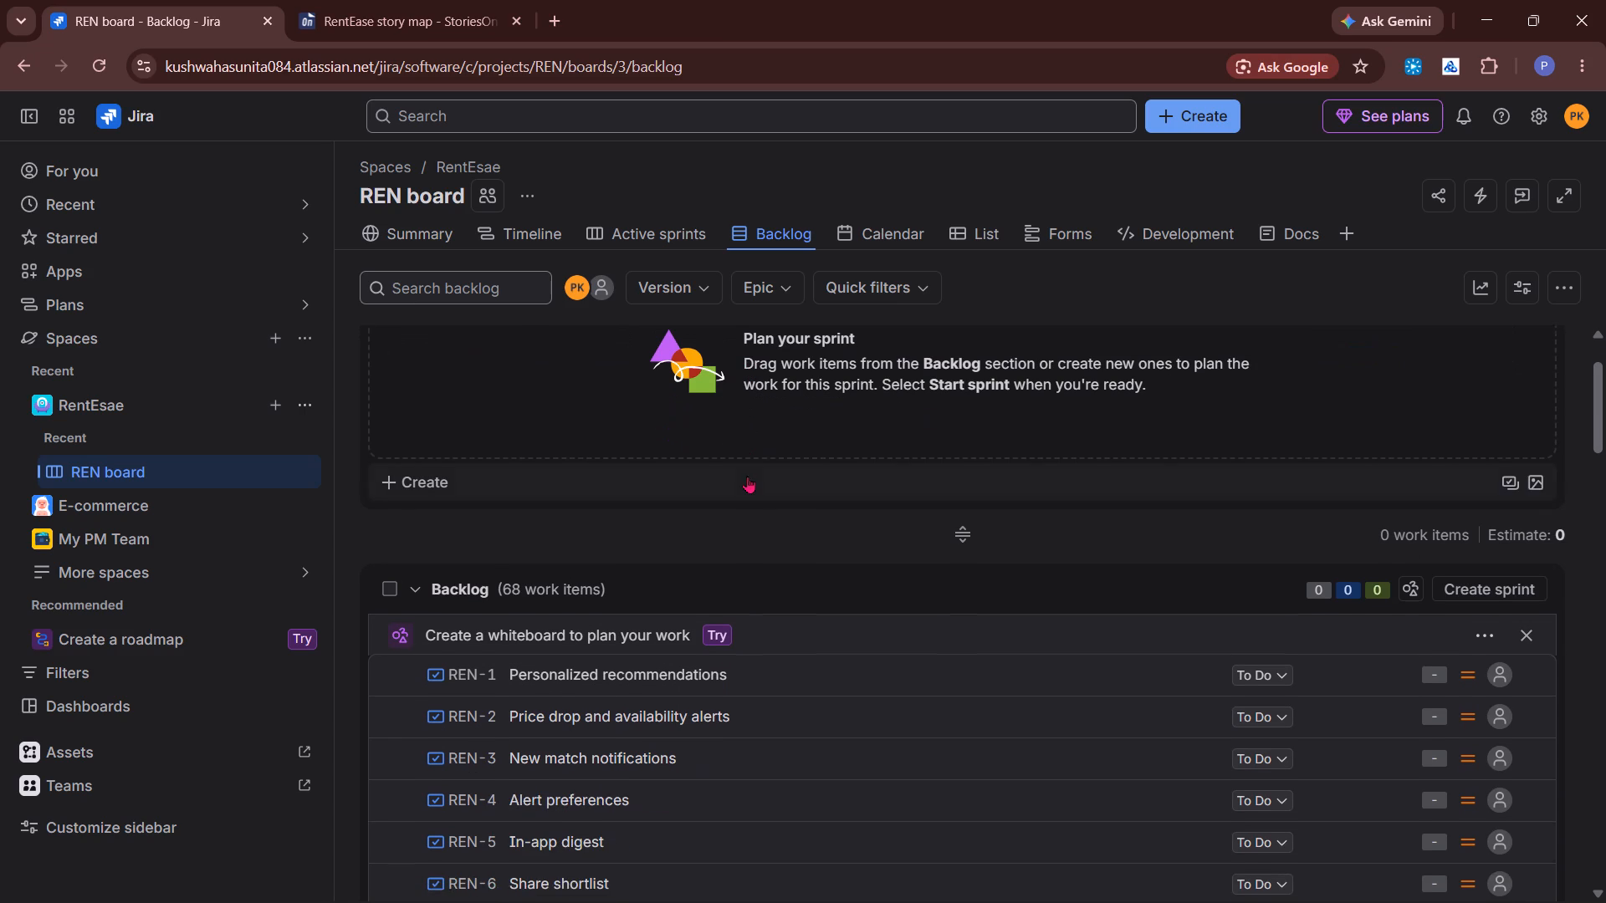
pyautogui.scroll(-1, 747, 476)
pyautogui.click(1274, 661)
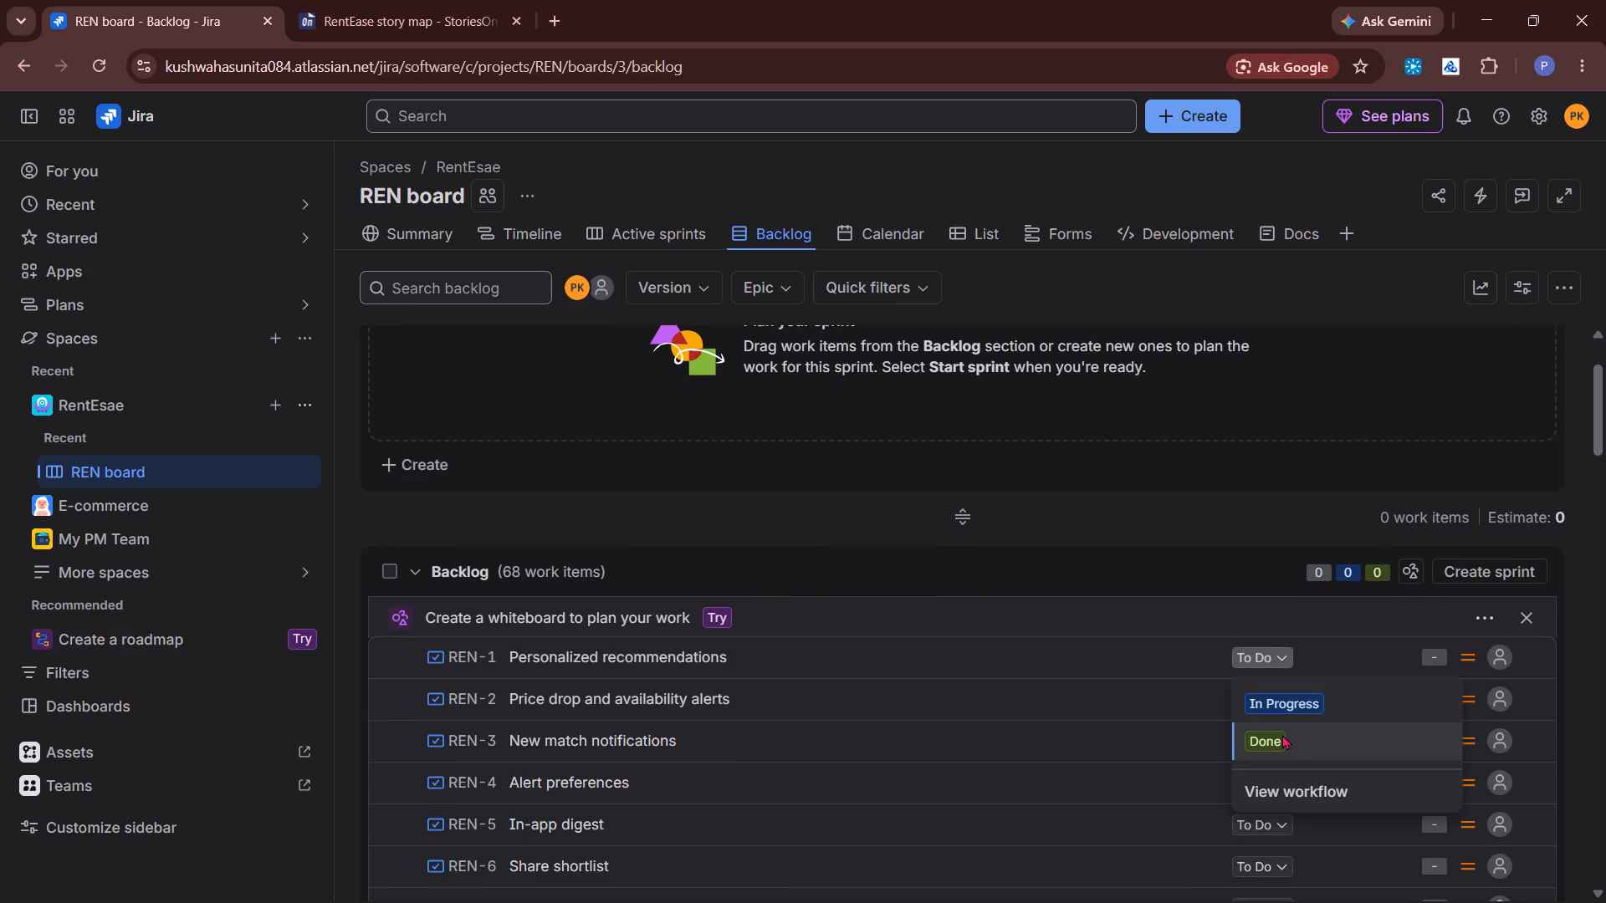
pyautogui.click(1169, 698)
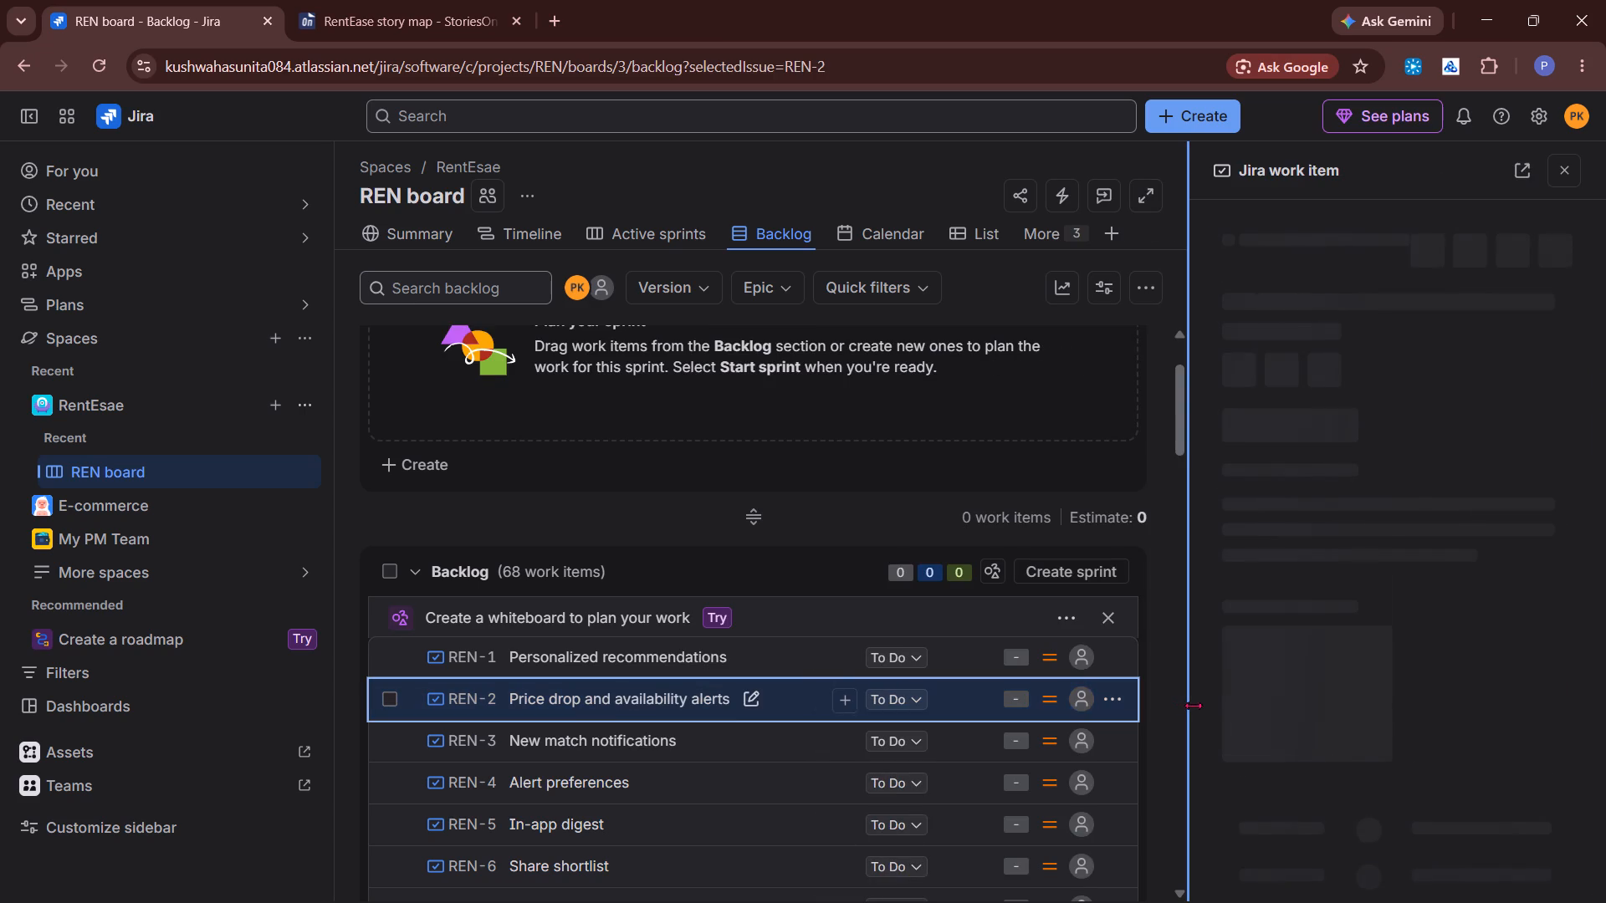
pyautogui.click(1558, 174)
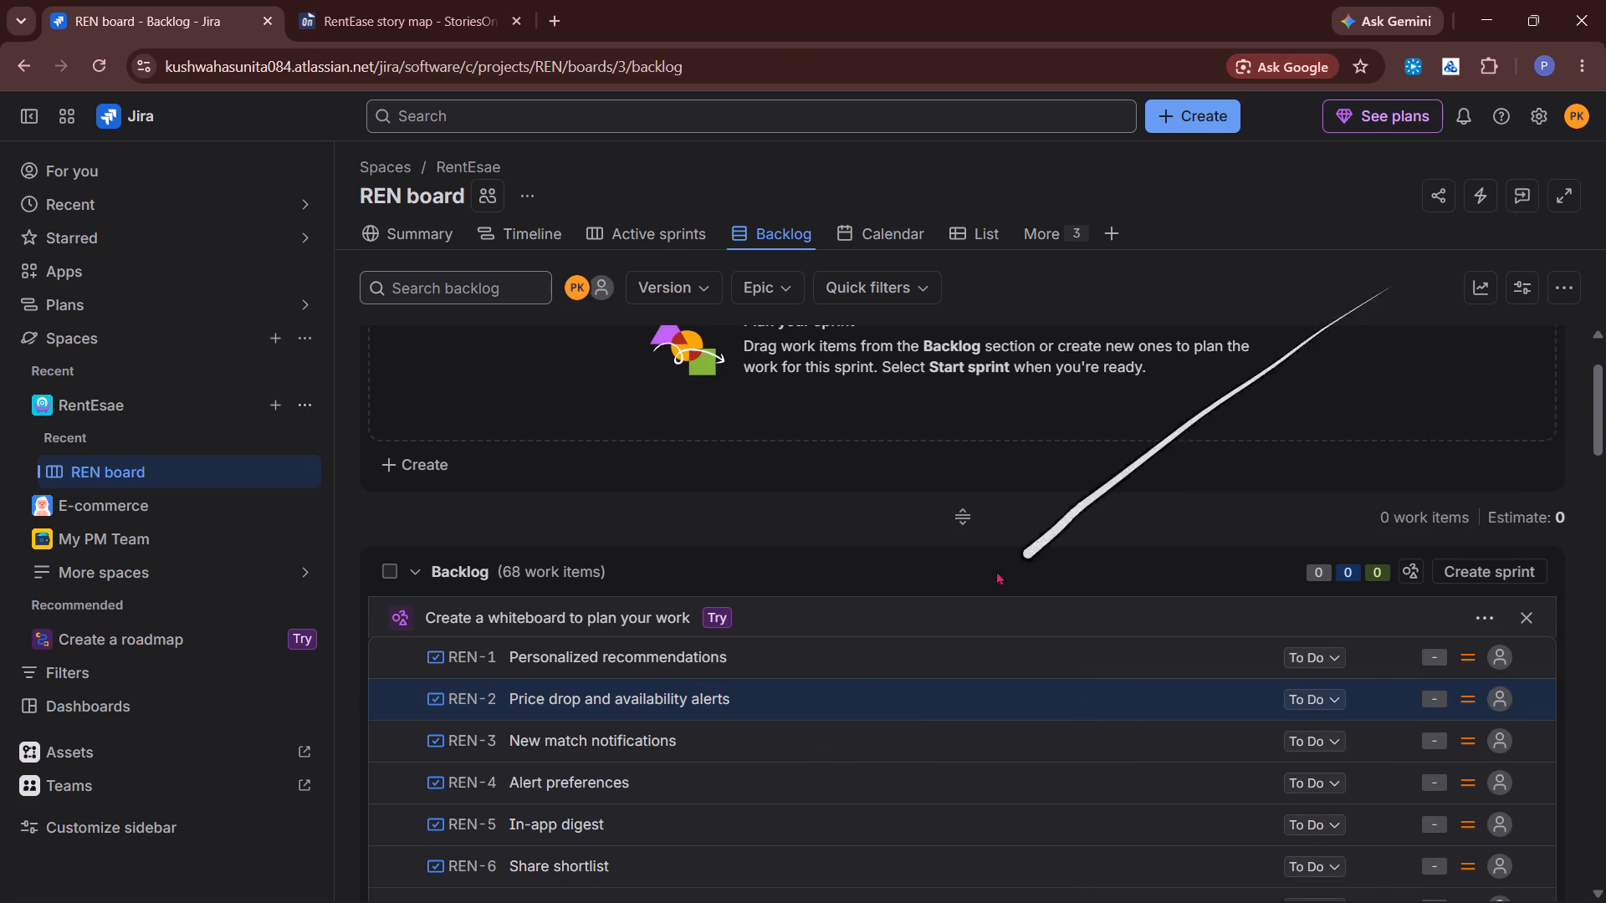
pyautogui.scroll(1, 939, 637)
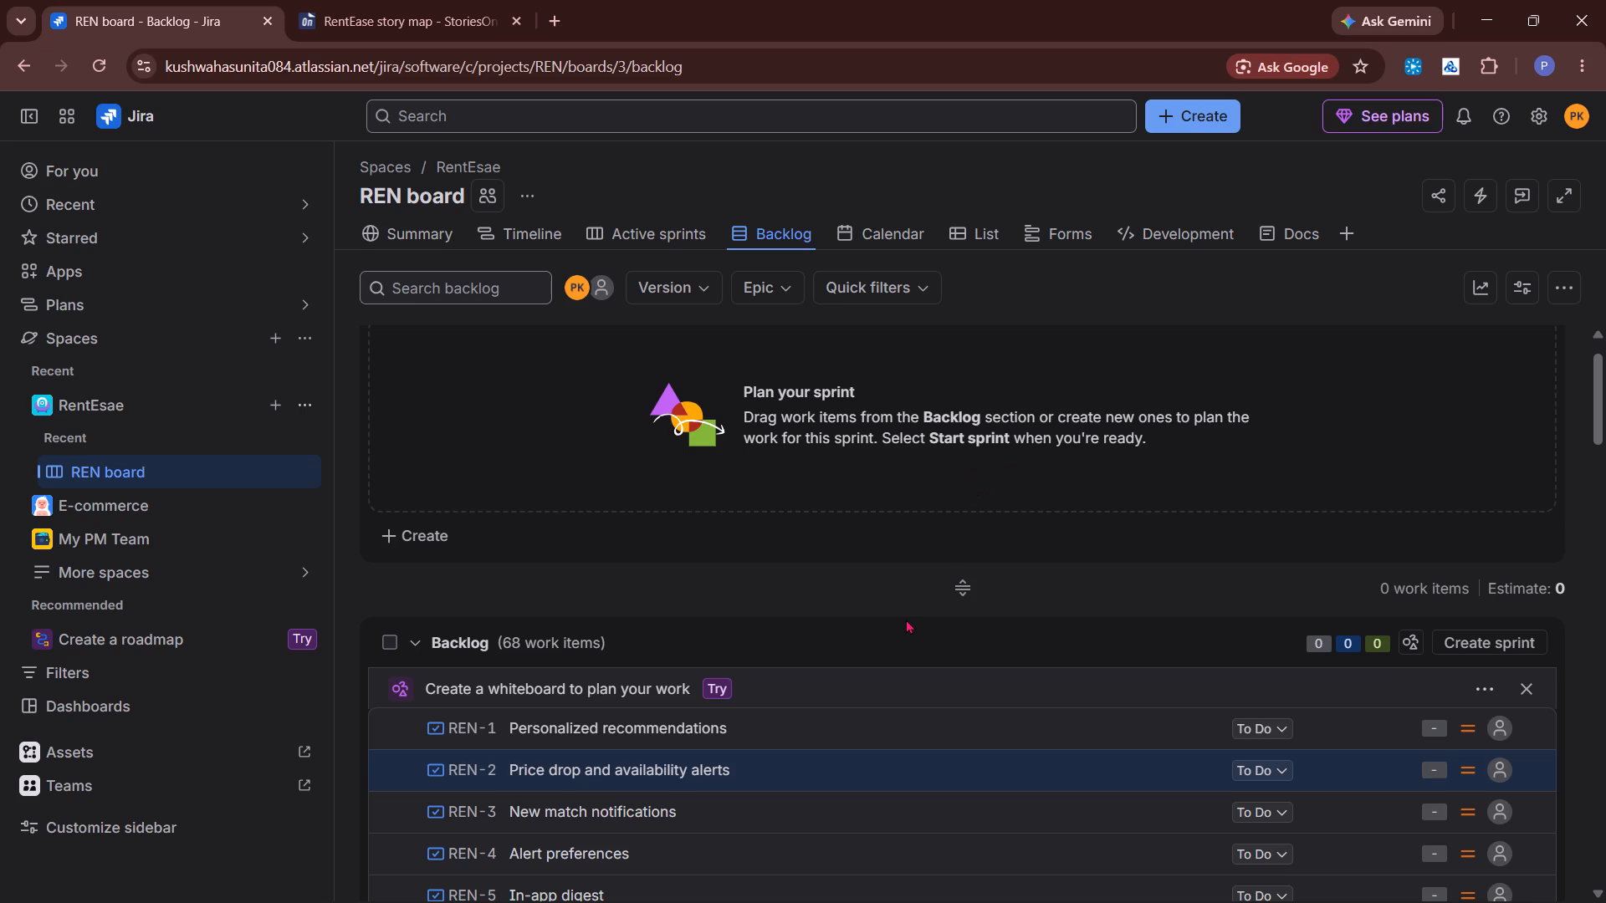
# View the priority options and the status workflow diagram for REN-3 New match notifications, leaving both without changes.
pyautogui.scroll(-1, 1110, 767)
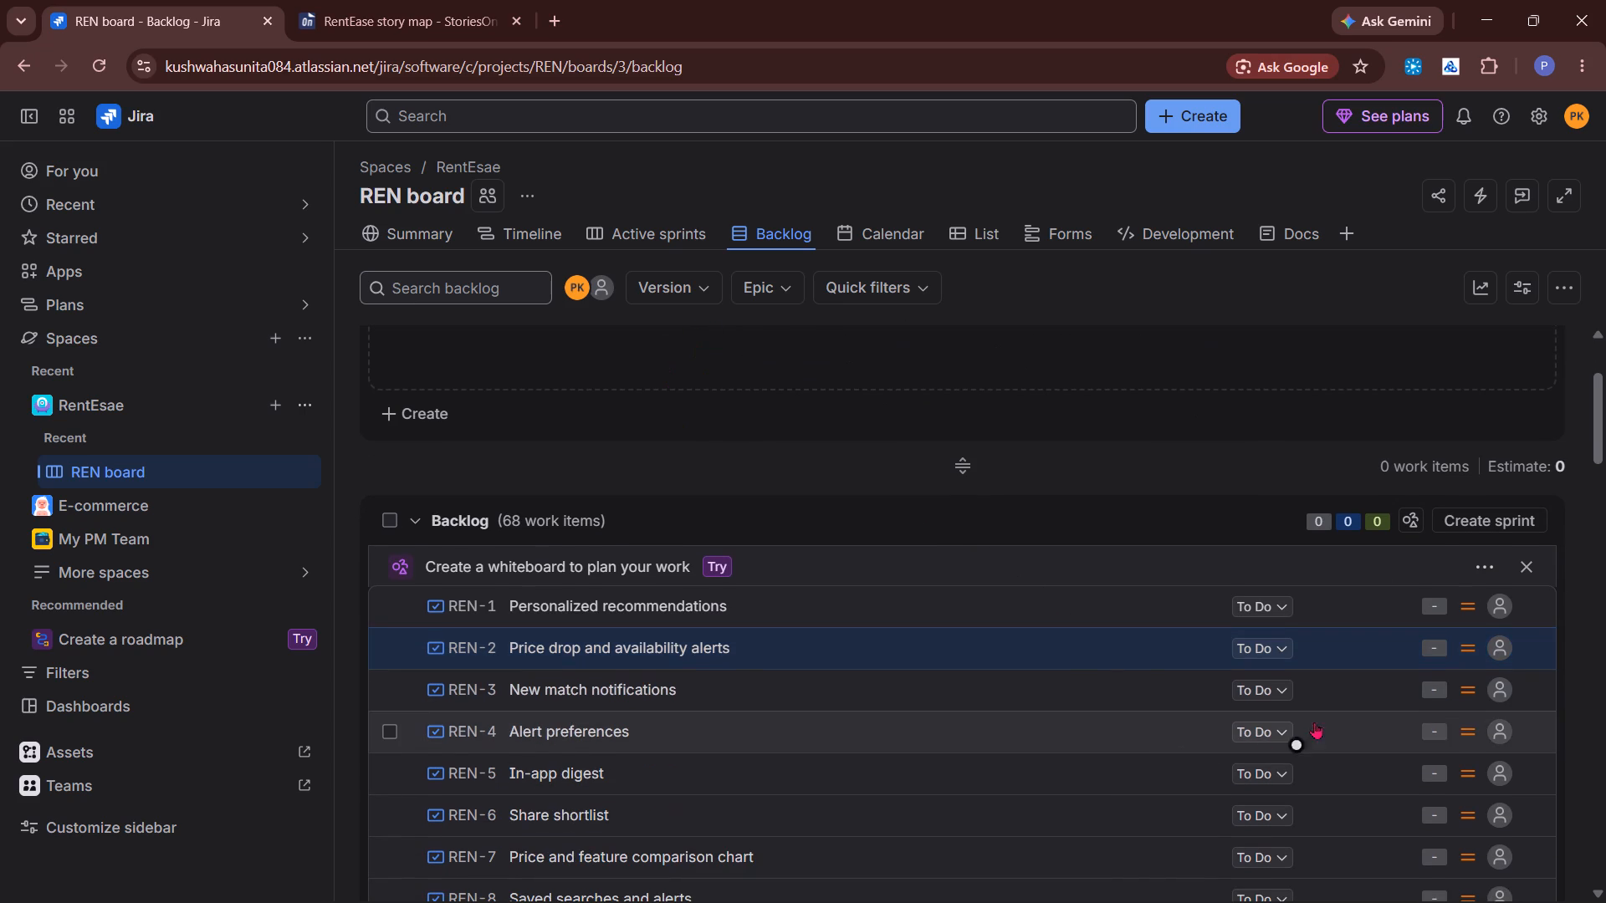
pyautogui.click(1465, 690)
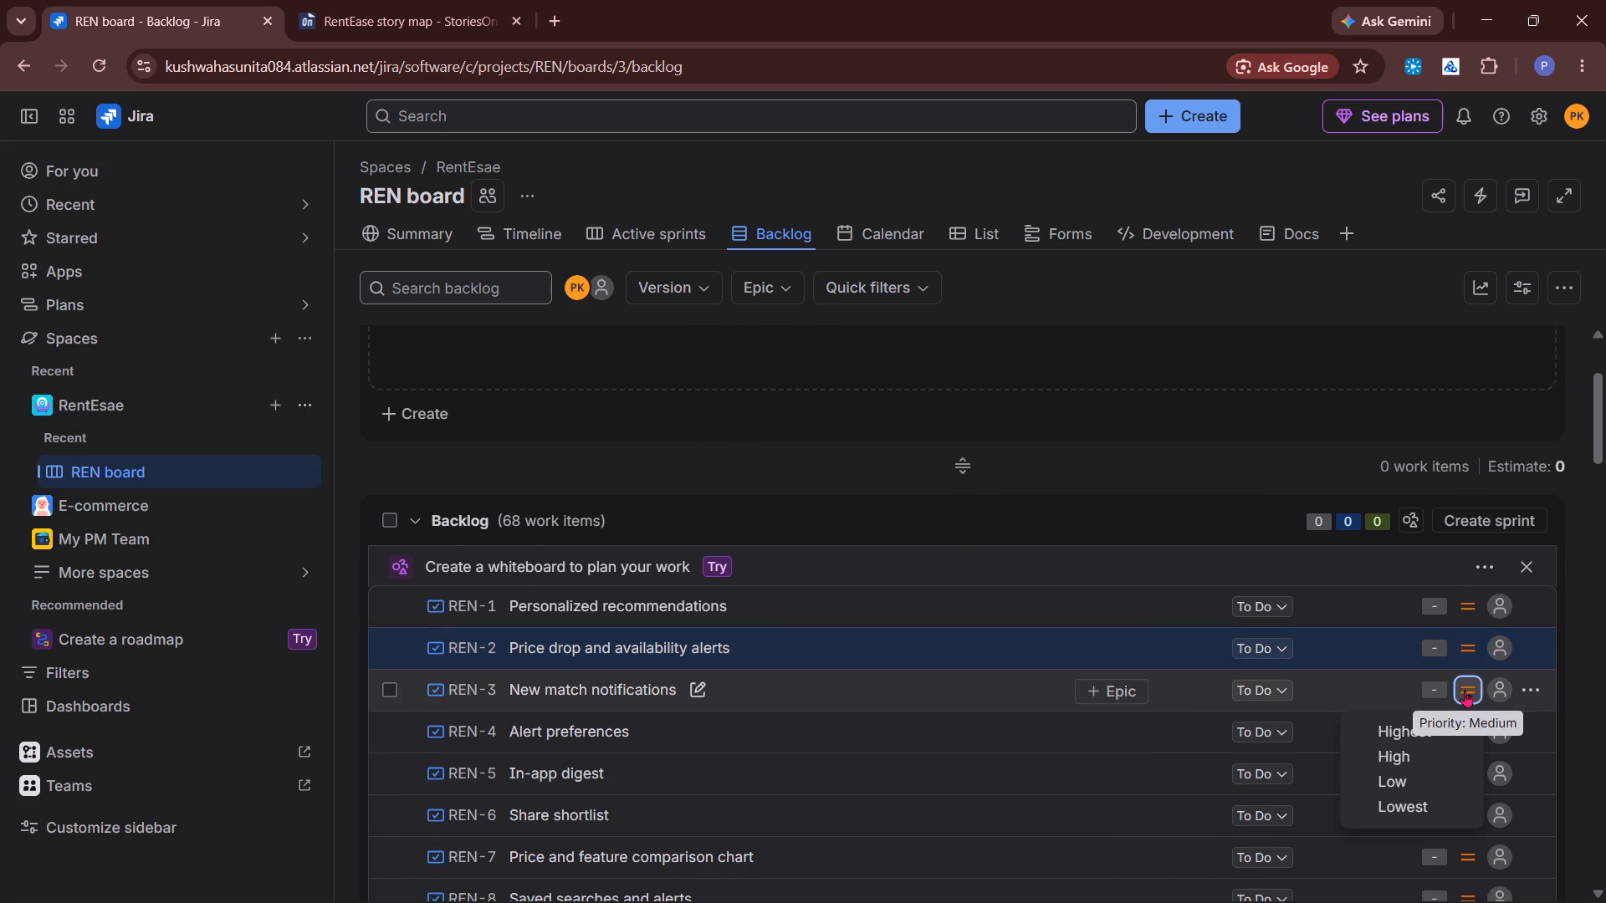
pyautogui.click(1280, 694)
pyautogui.doubleClick(1280, 694)
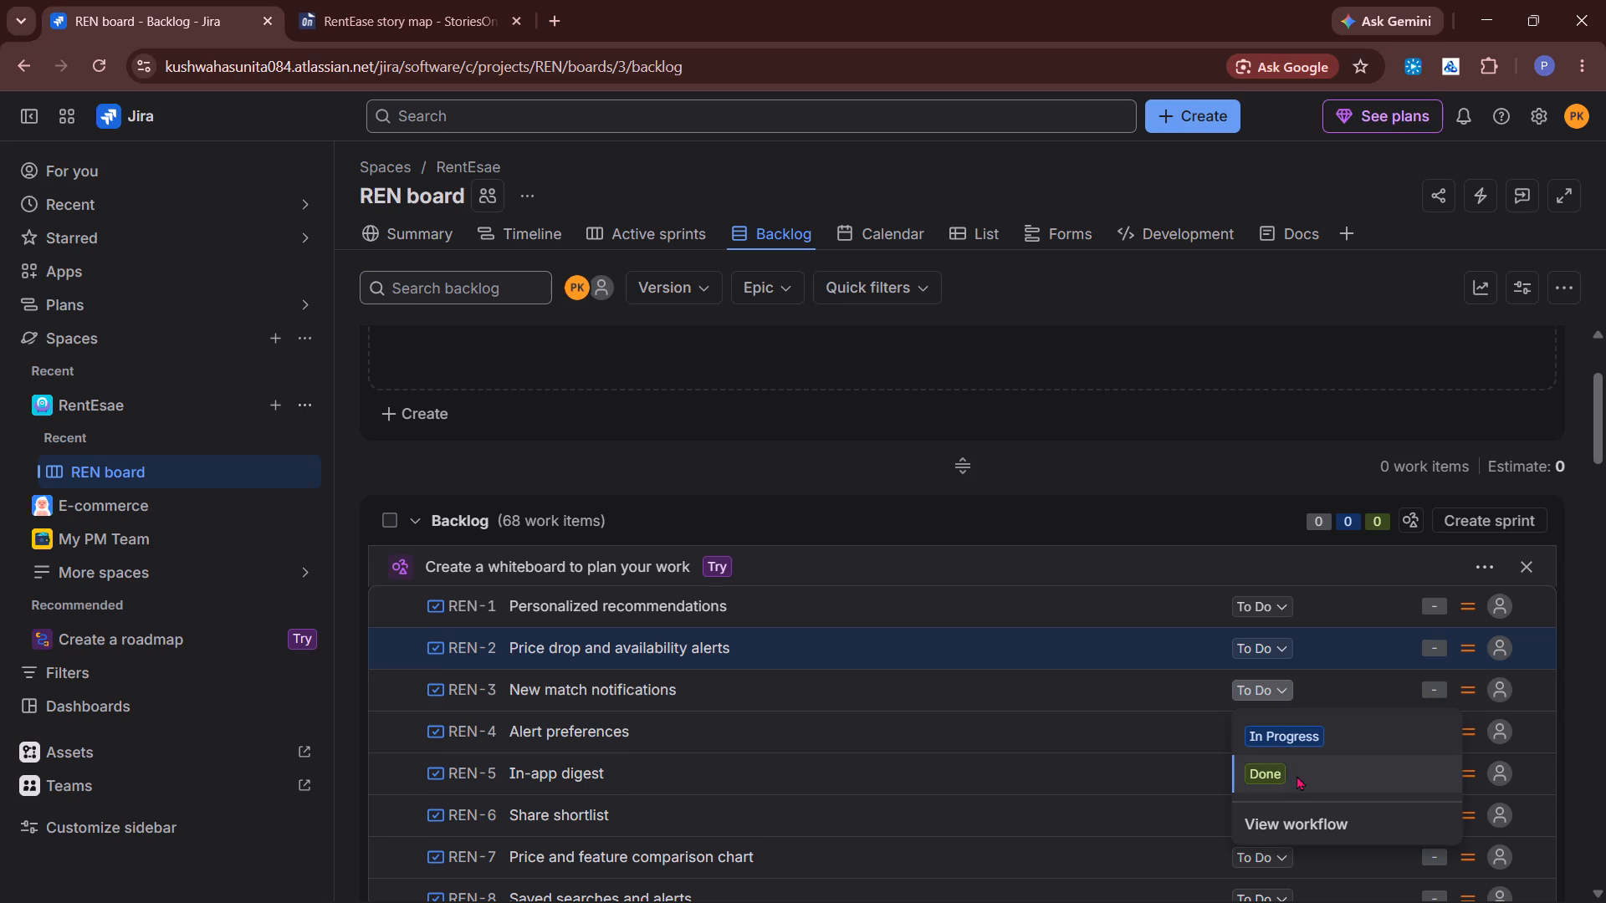
pyautogui.click(1298, 828)
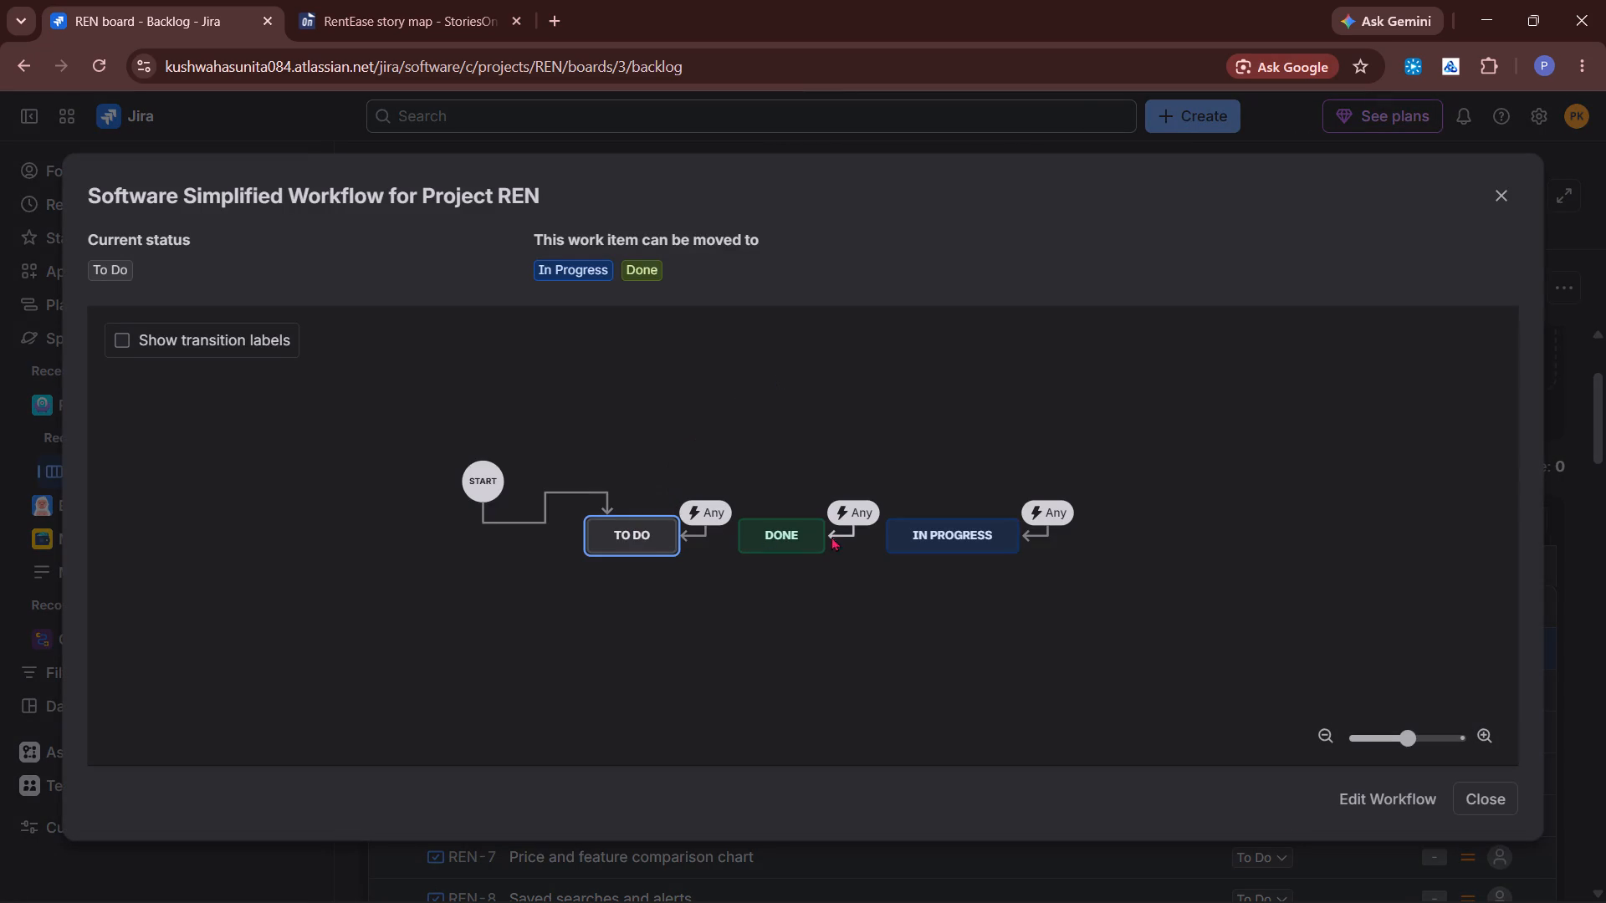
pyautogui.click(1010, 543)
pyautogui.tripleClick(987, 542)
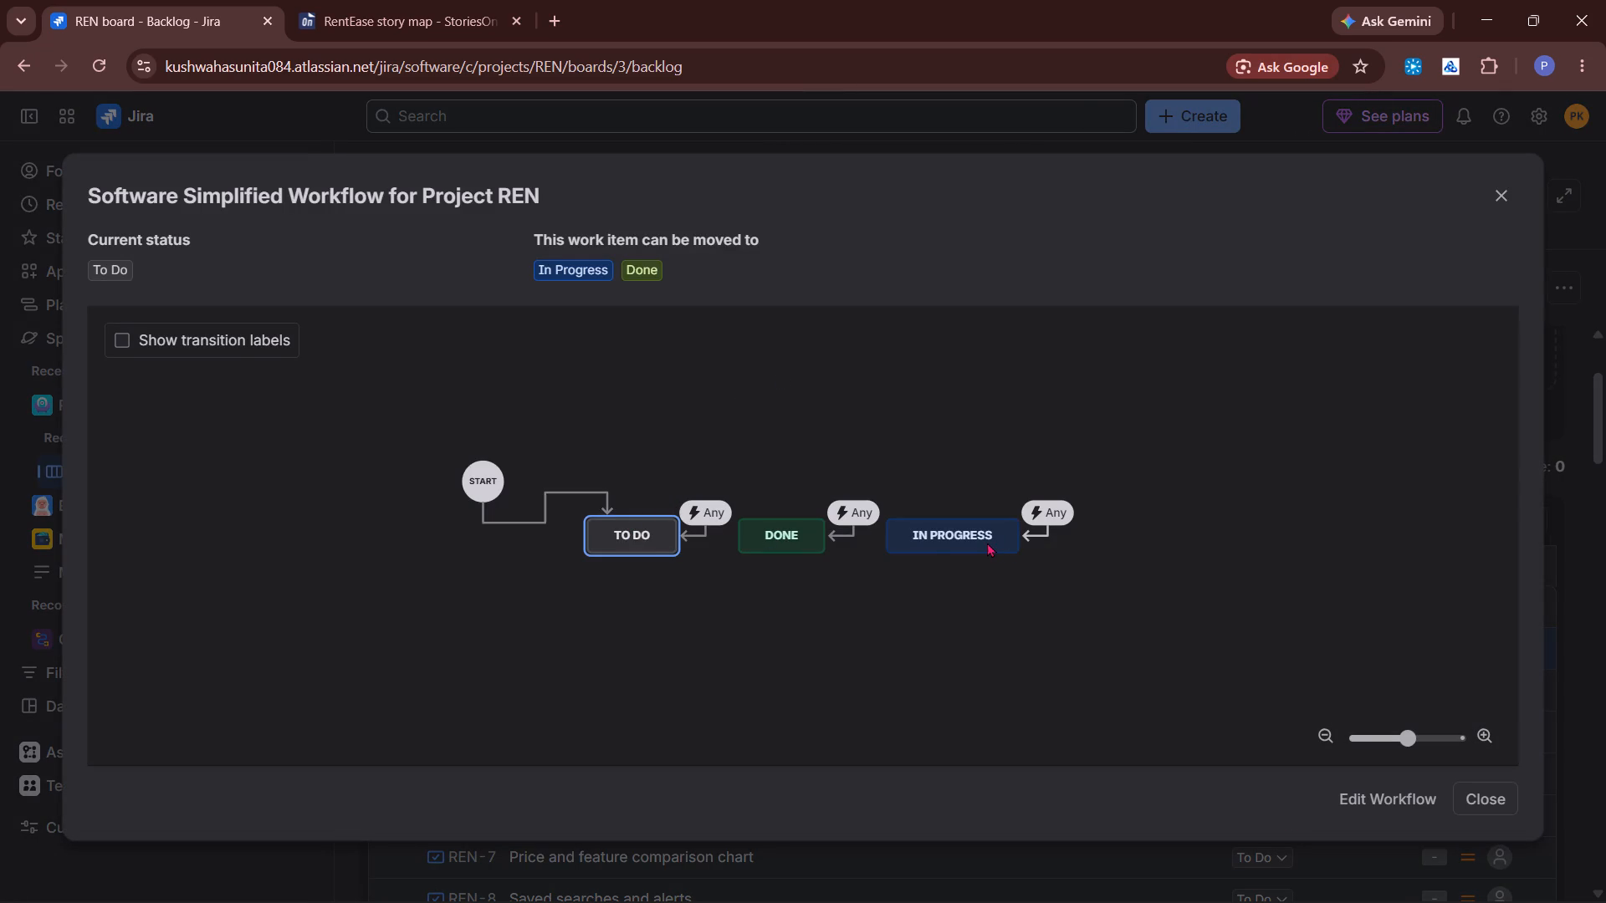
pyautogui.click(987, 542)
pyautogui.click(1463, 793)
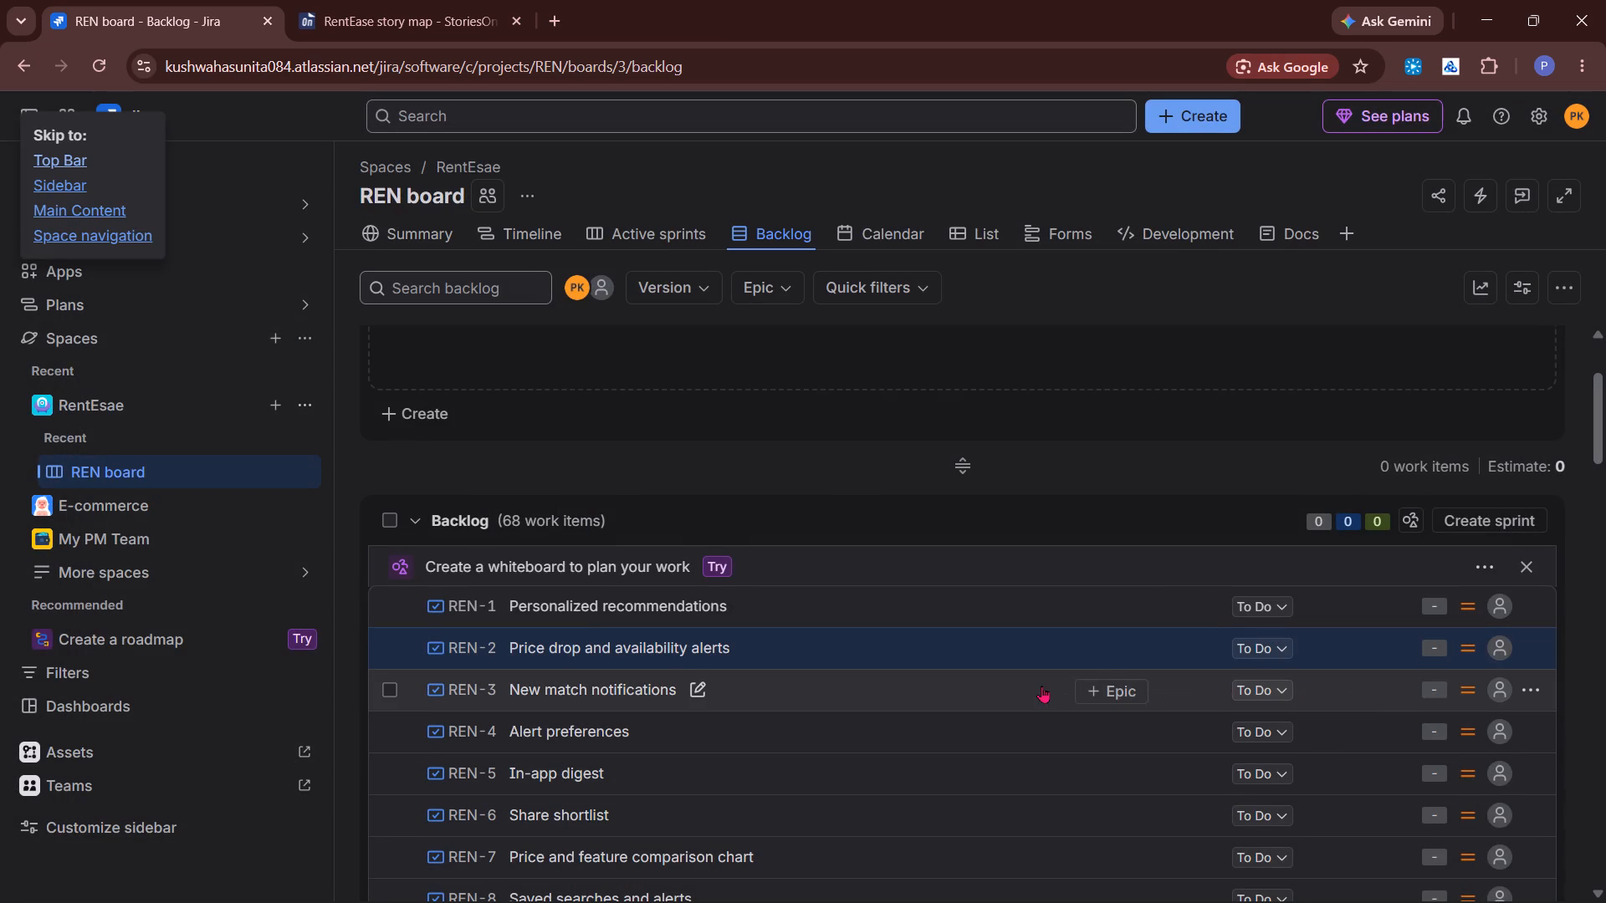
# Set the status of backlog items REN-3 New match notifications, REN-4 Alert preferences and REN-5 In-app digest to In Progress.
pyautogui.click(1284, 680)
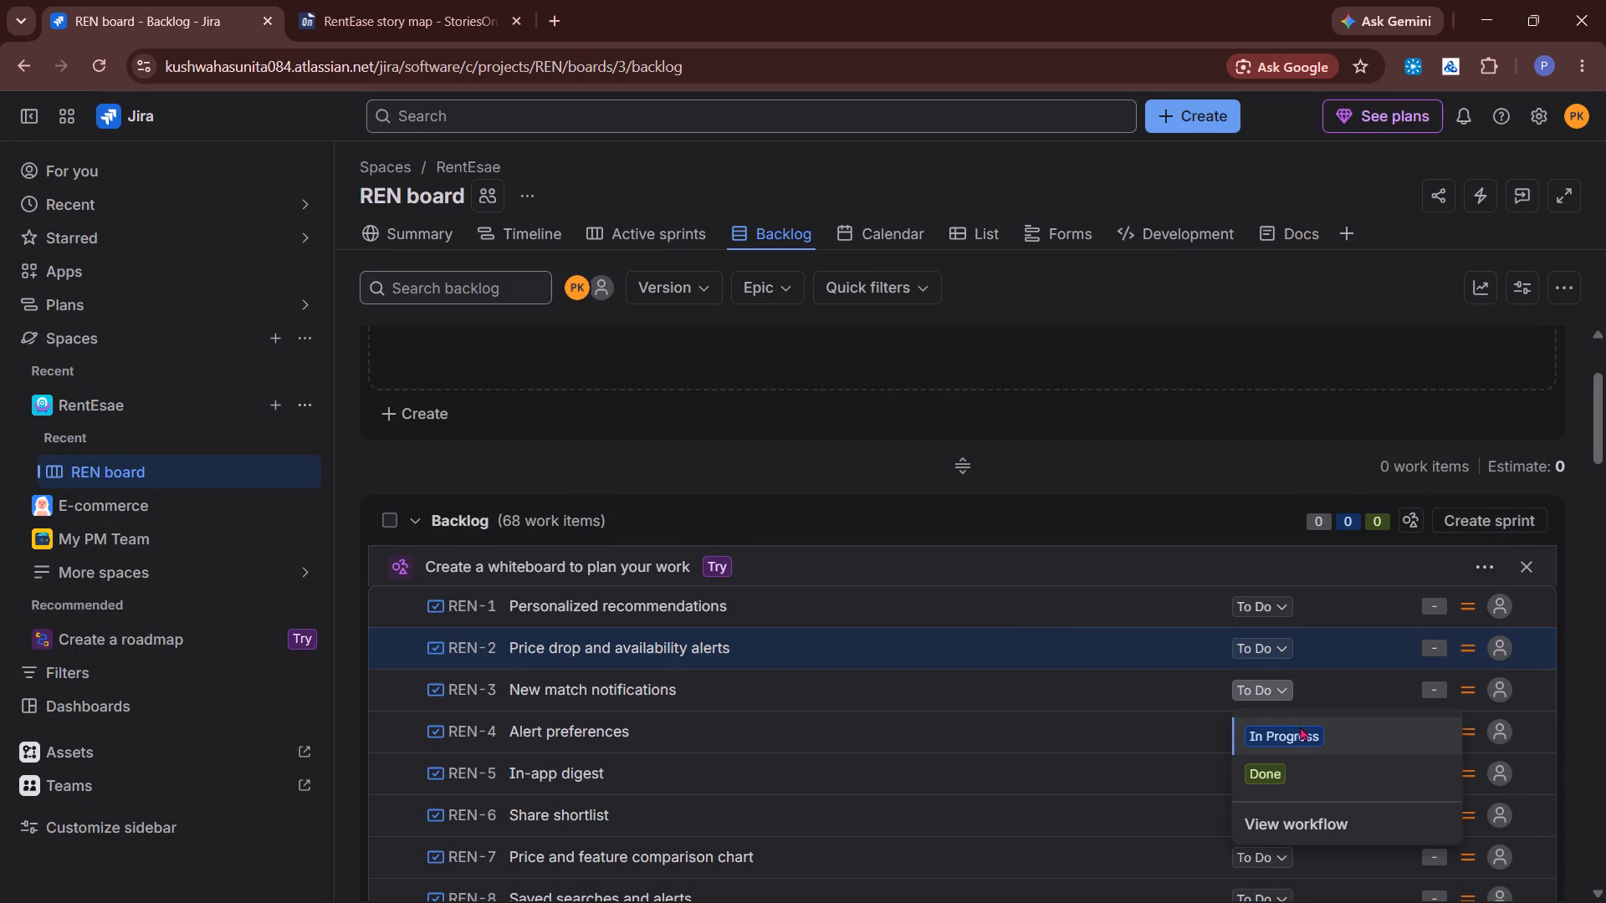
pyautogui.click(1296, 732)
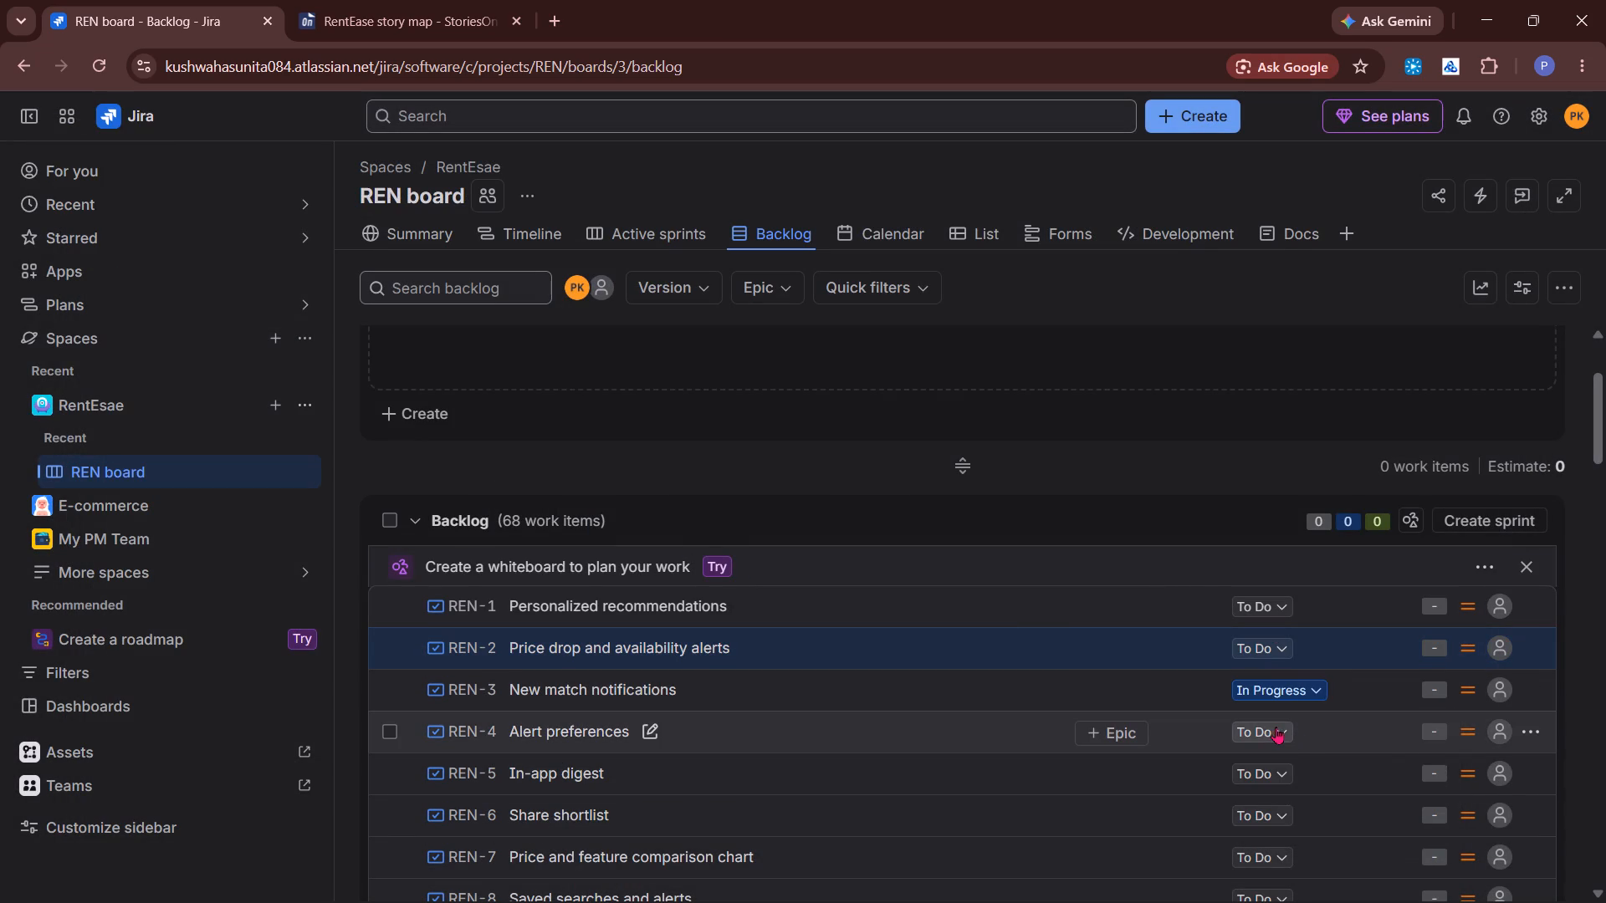
pyautogui.click(1286, 736)
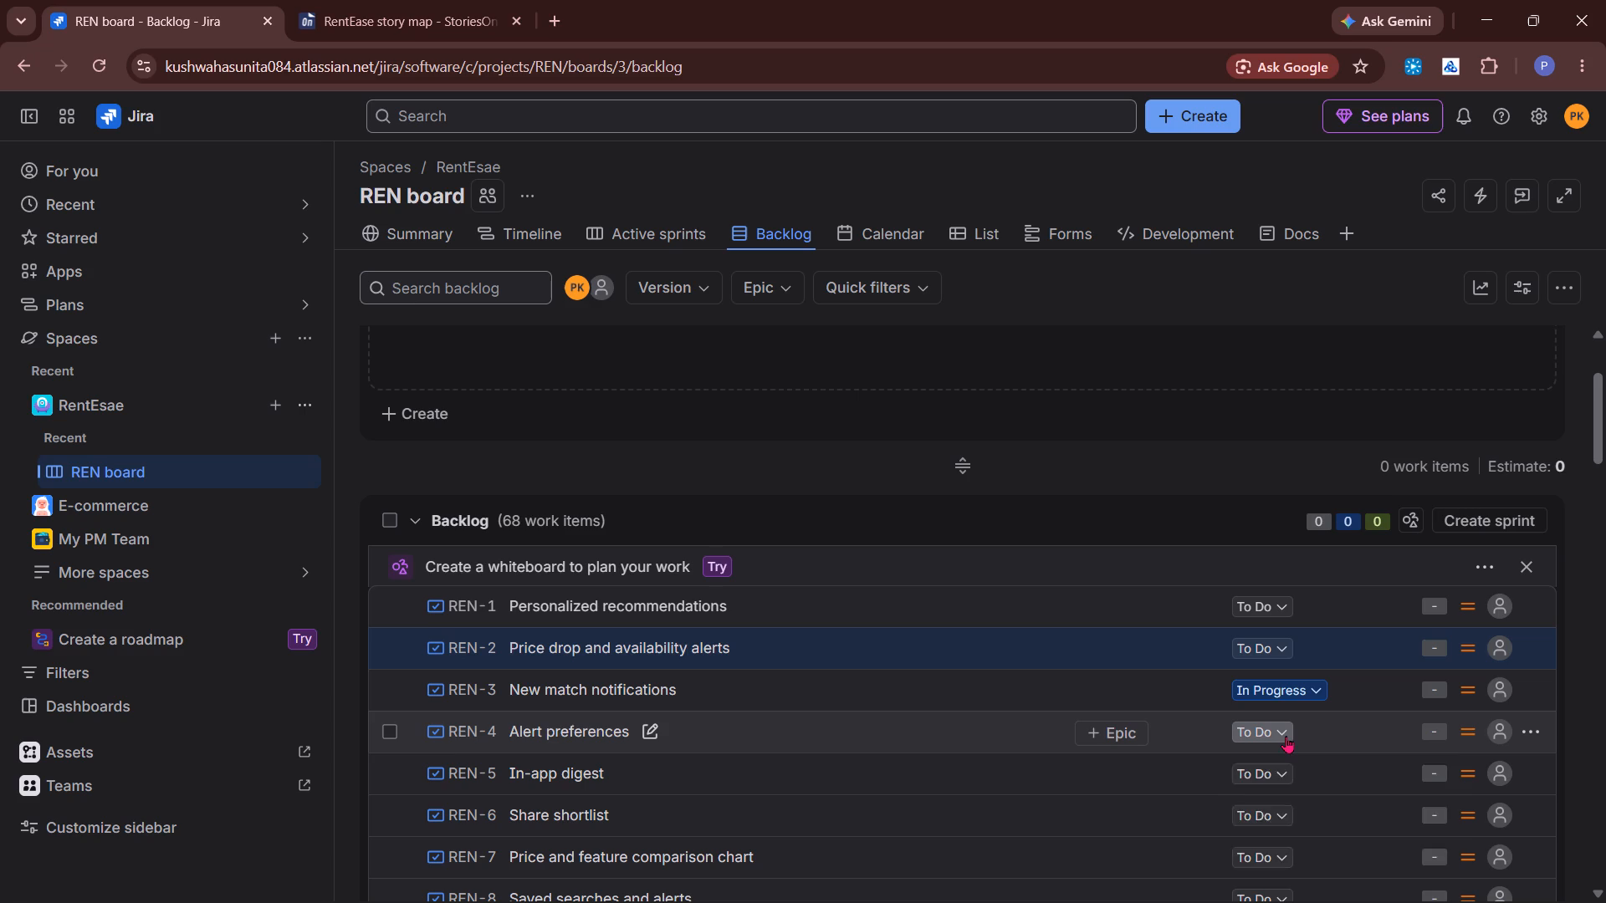
pyautogui.click(1304, 781)
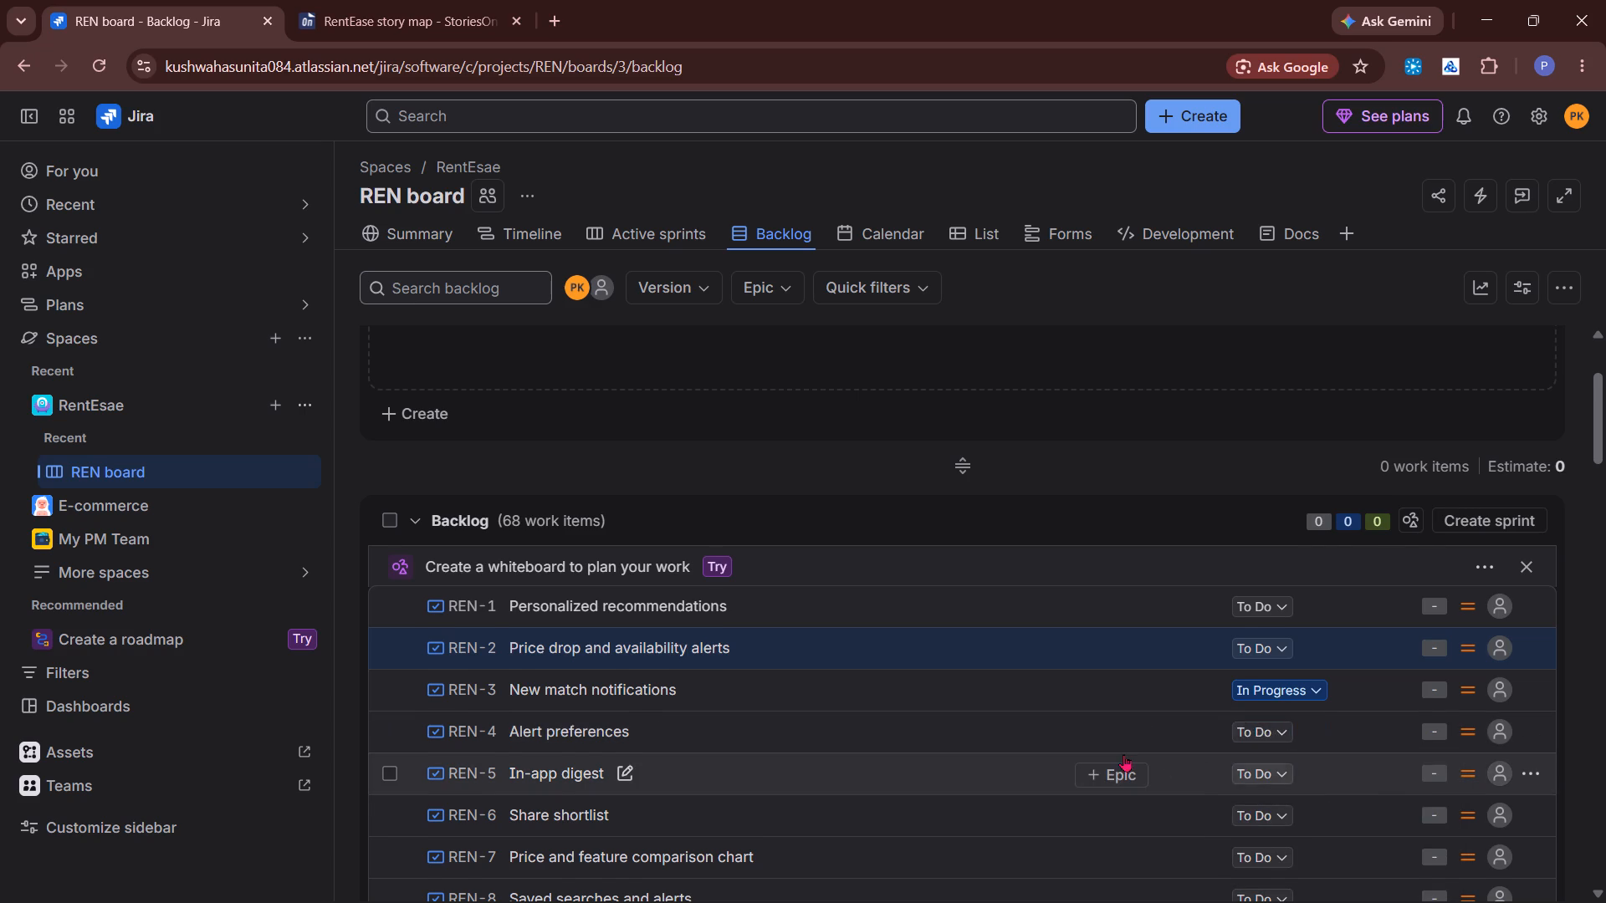
pyautogui.scroll(-1, 1123, 754)
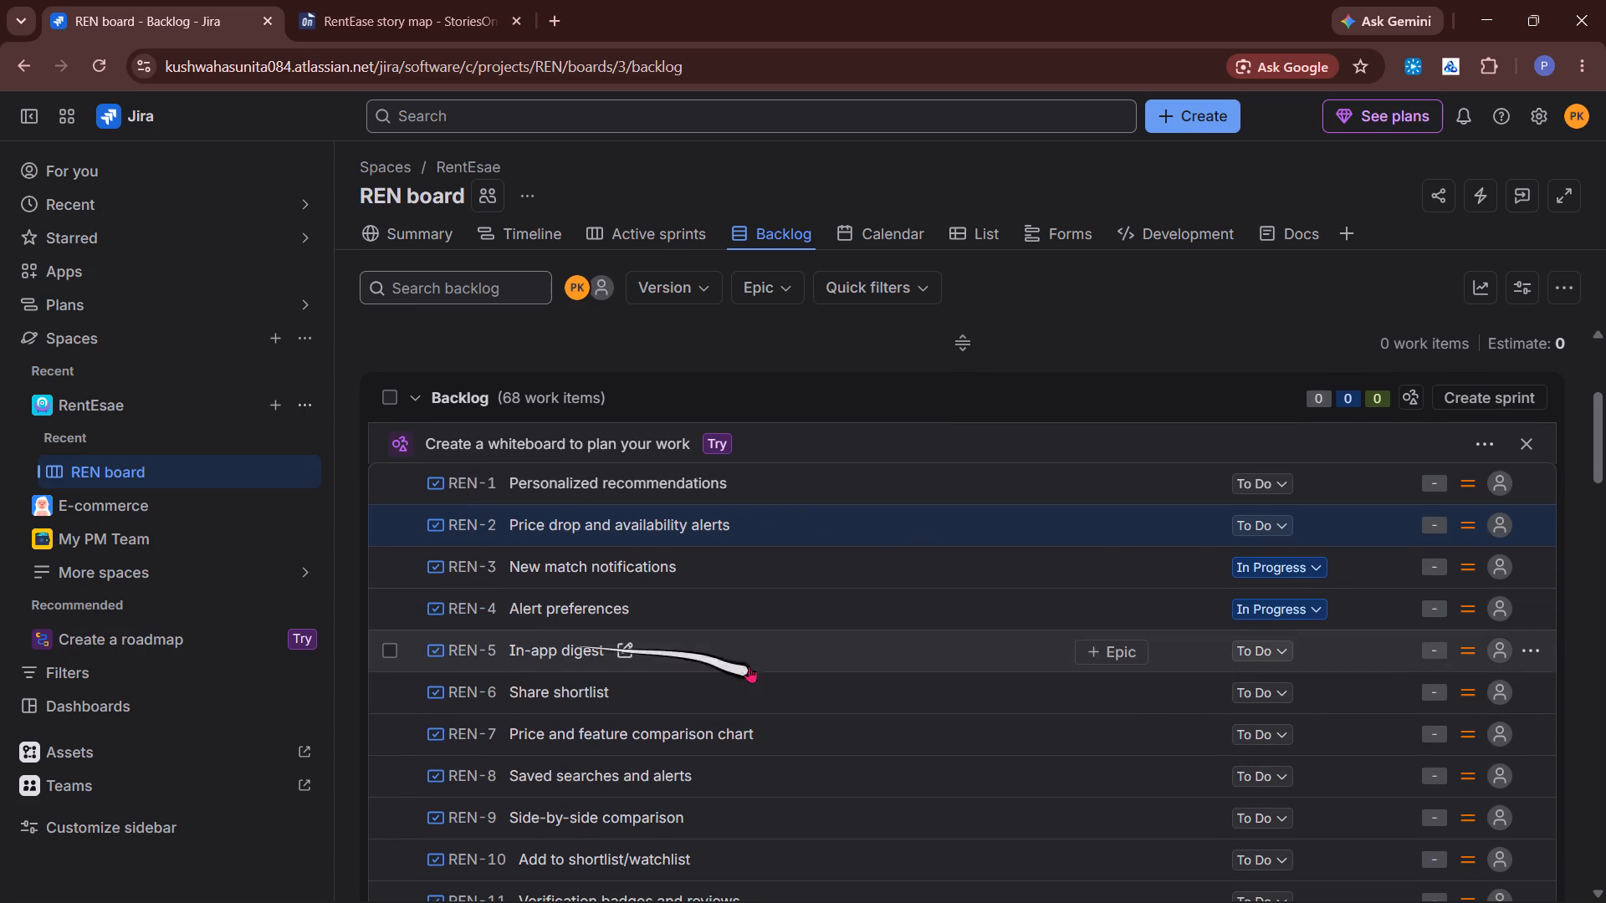
pyautogui.click(1277, 660)
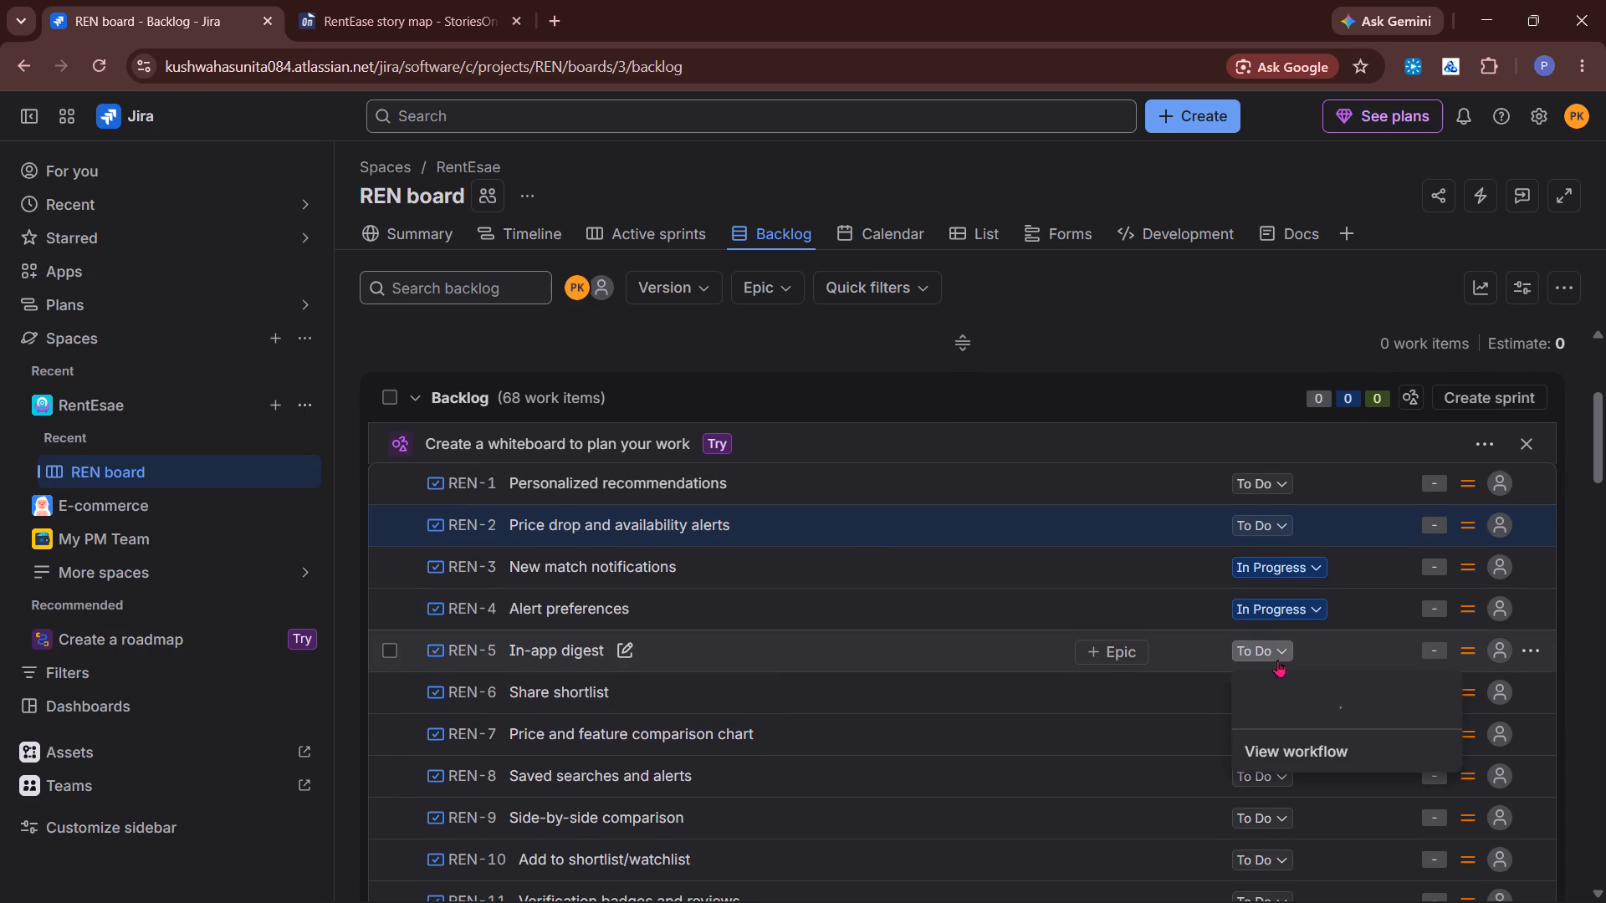
pyautogui.click(1282, 693)
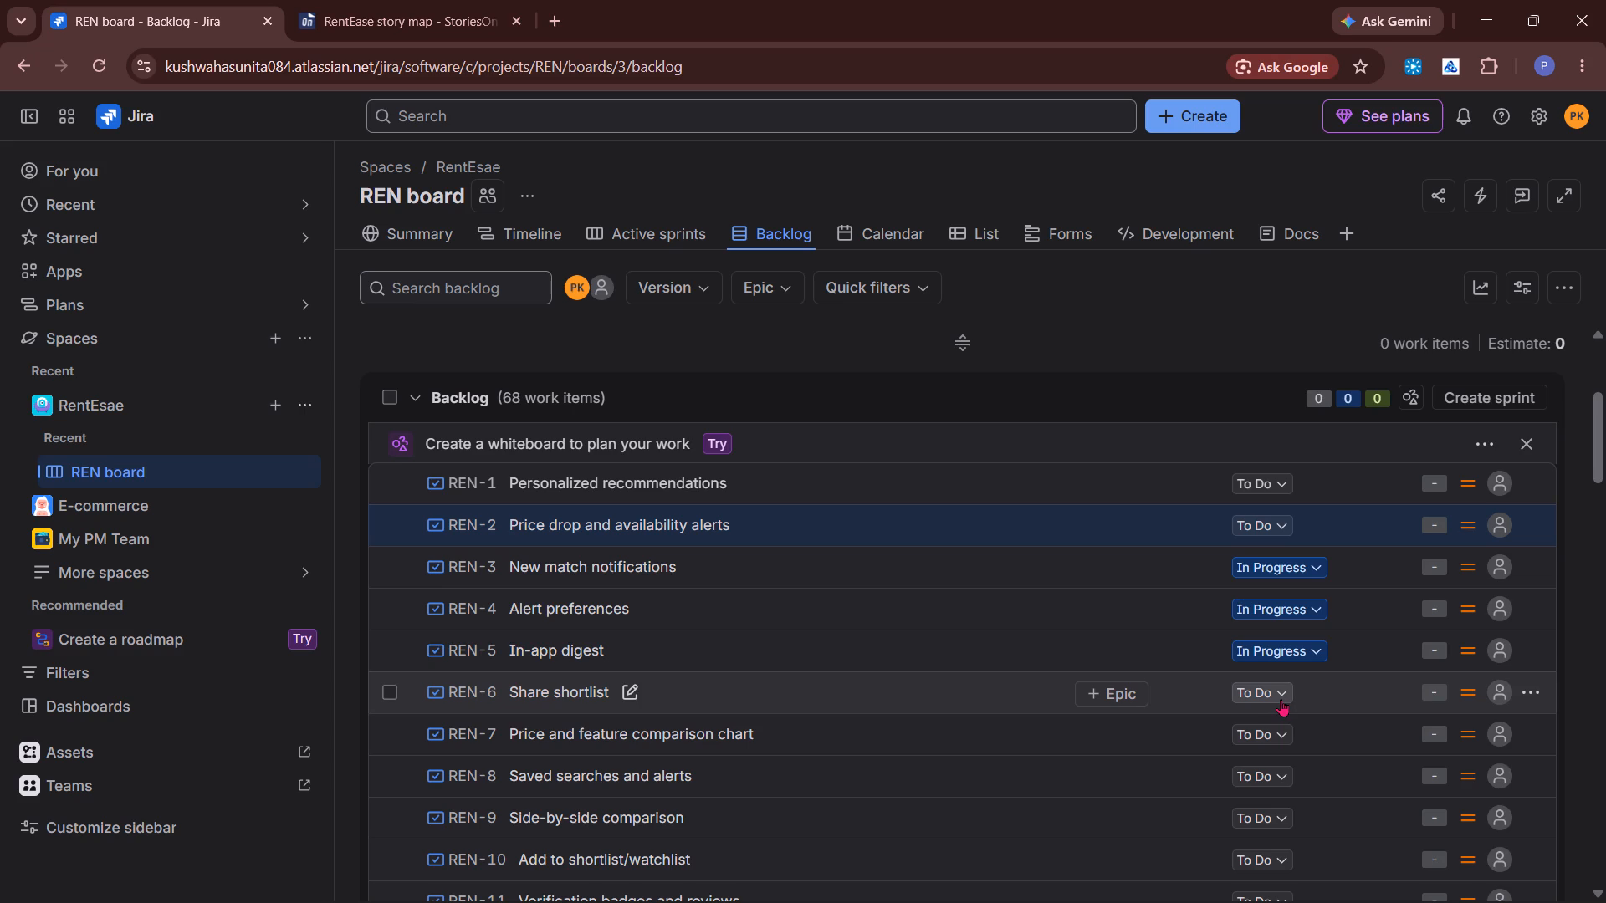
# Look through the rest of the backlog down to REN-68 Document uploads, examining the work items and their statuses.
pyautogui.scroll(-1, 1281, 699)
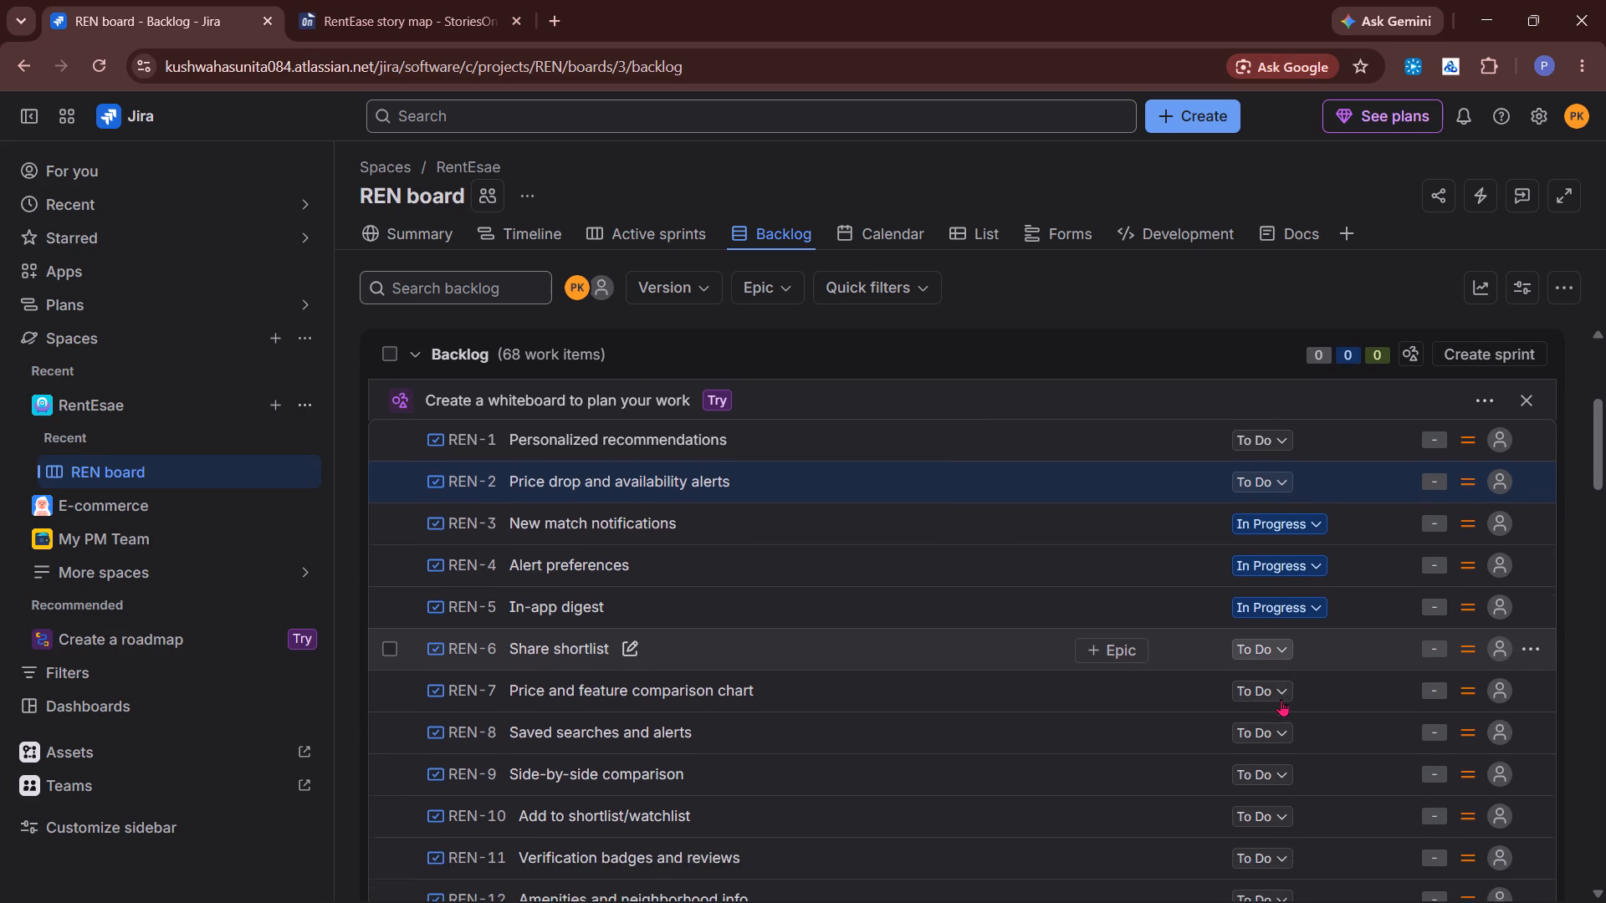
pyautogui.scroll(-9, 1281, 699)
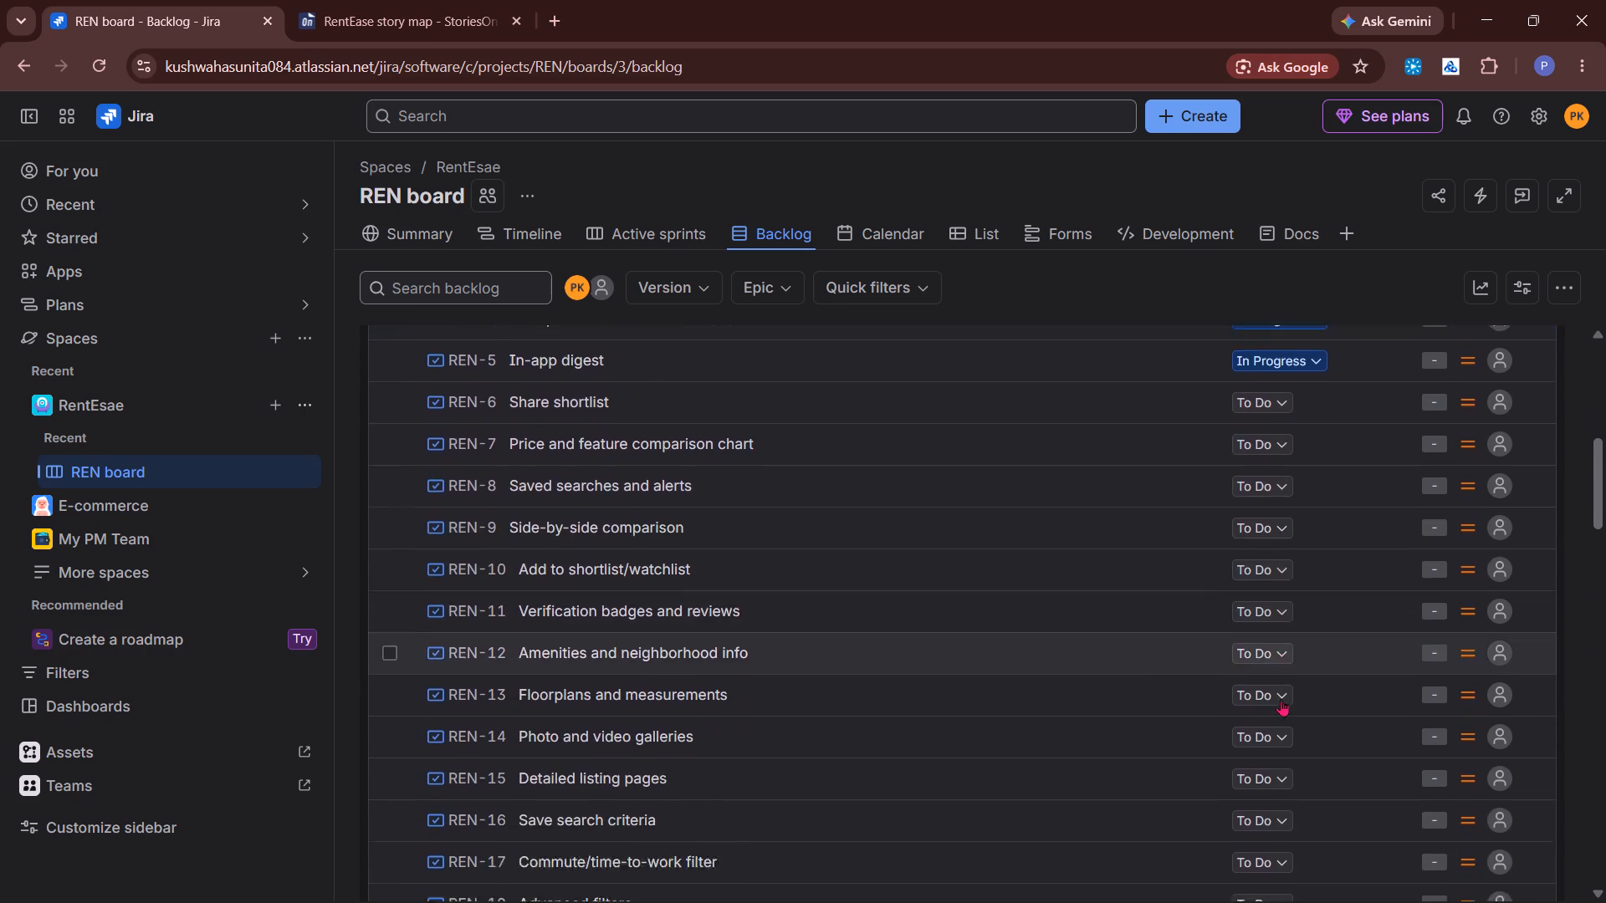
pyautogui.scroll(-2, 1281, 699)
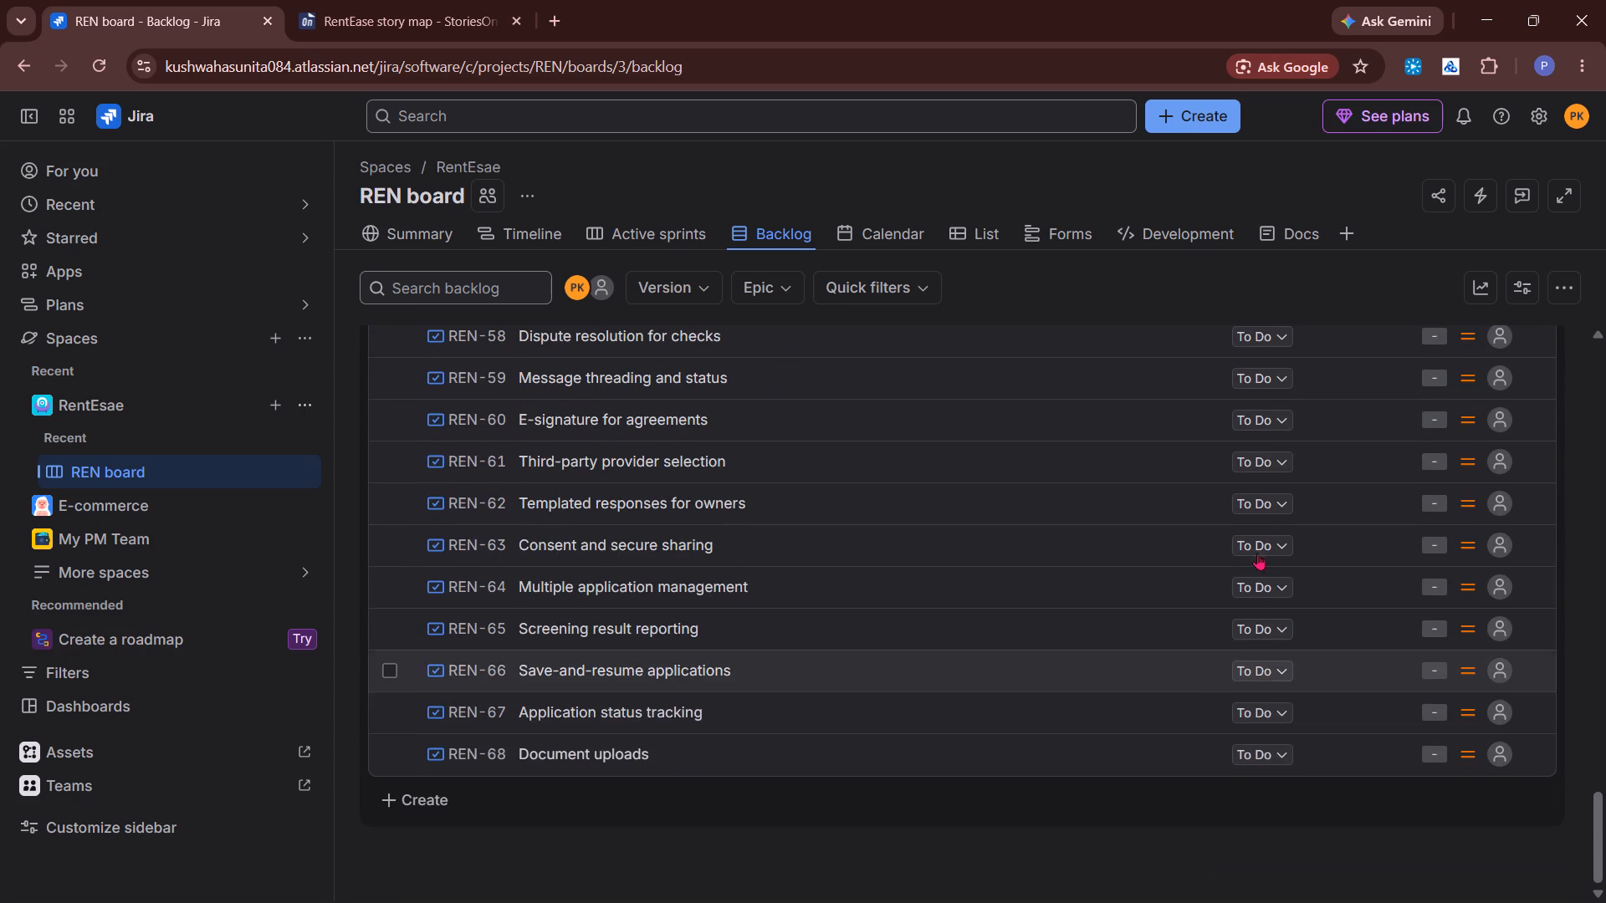
pyautogui.scroll(5, 1257, 553)
pyautogui.scroll(-1, 1257, 553)
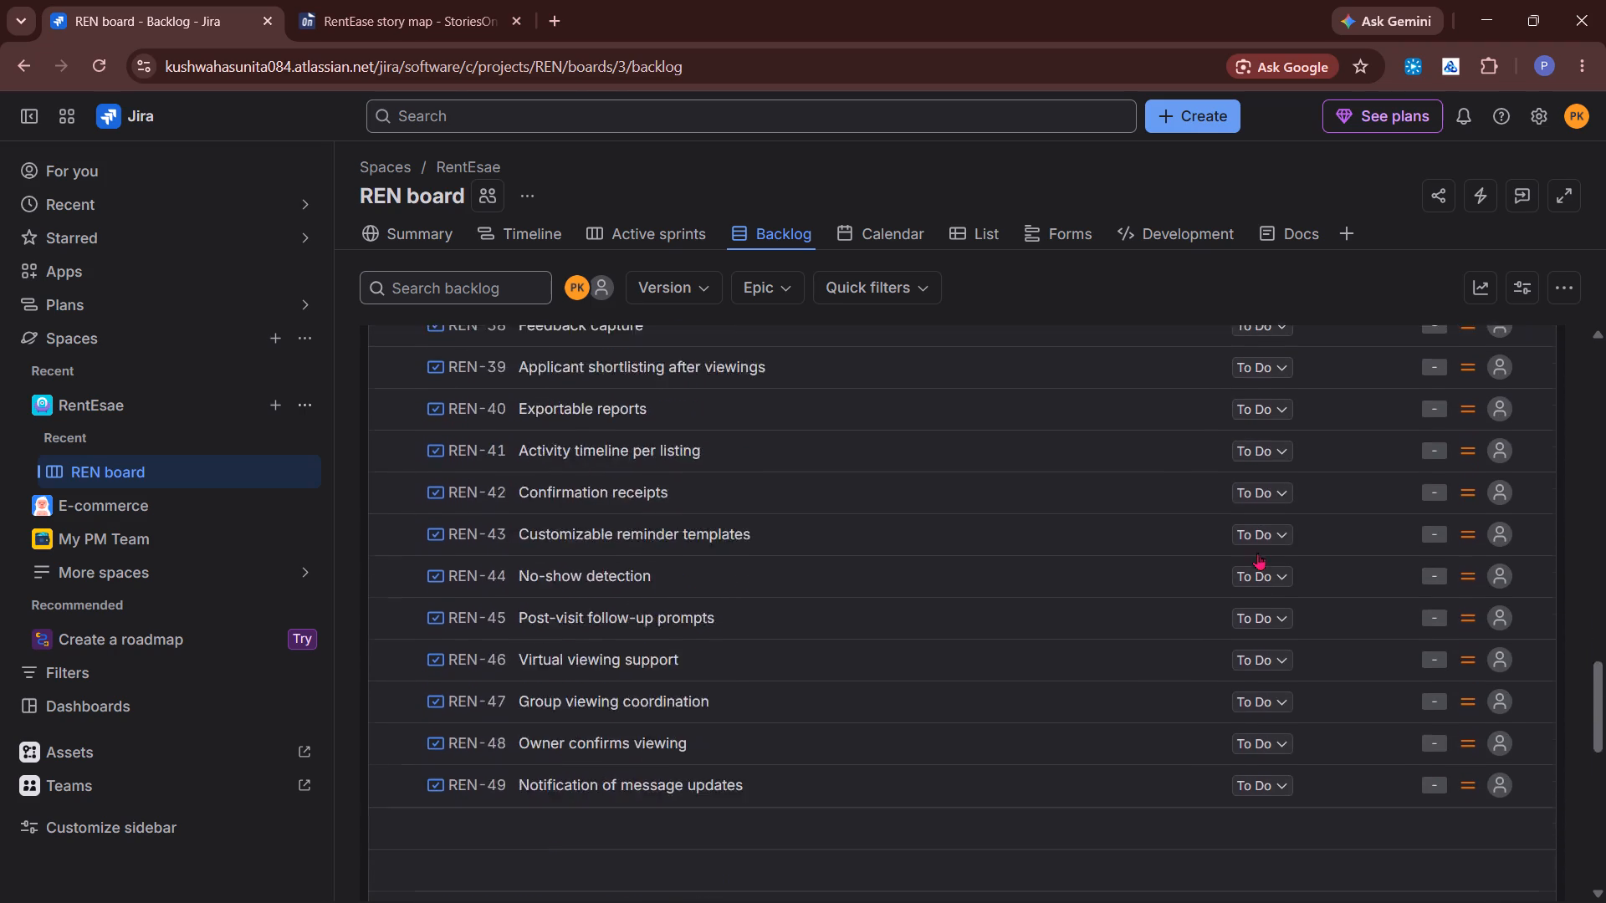
pyautogui.scroll(-5, 1267, 762)
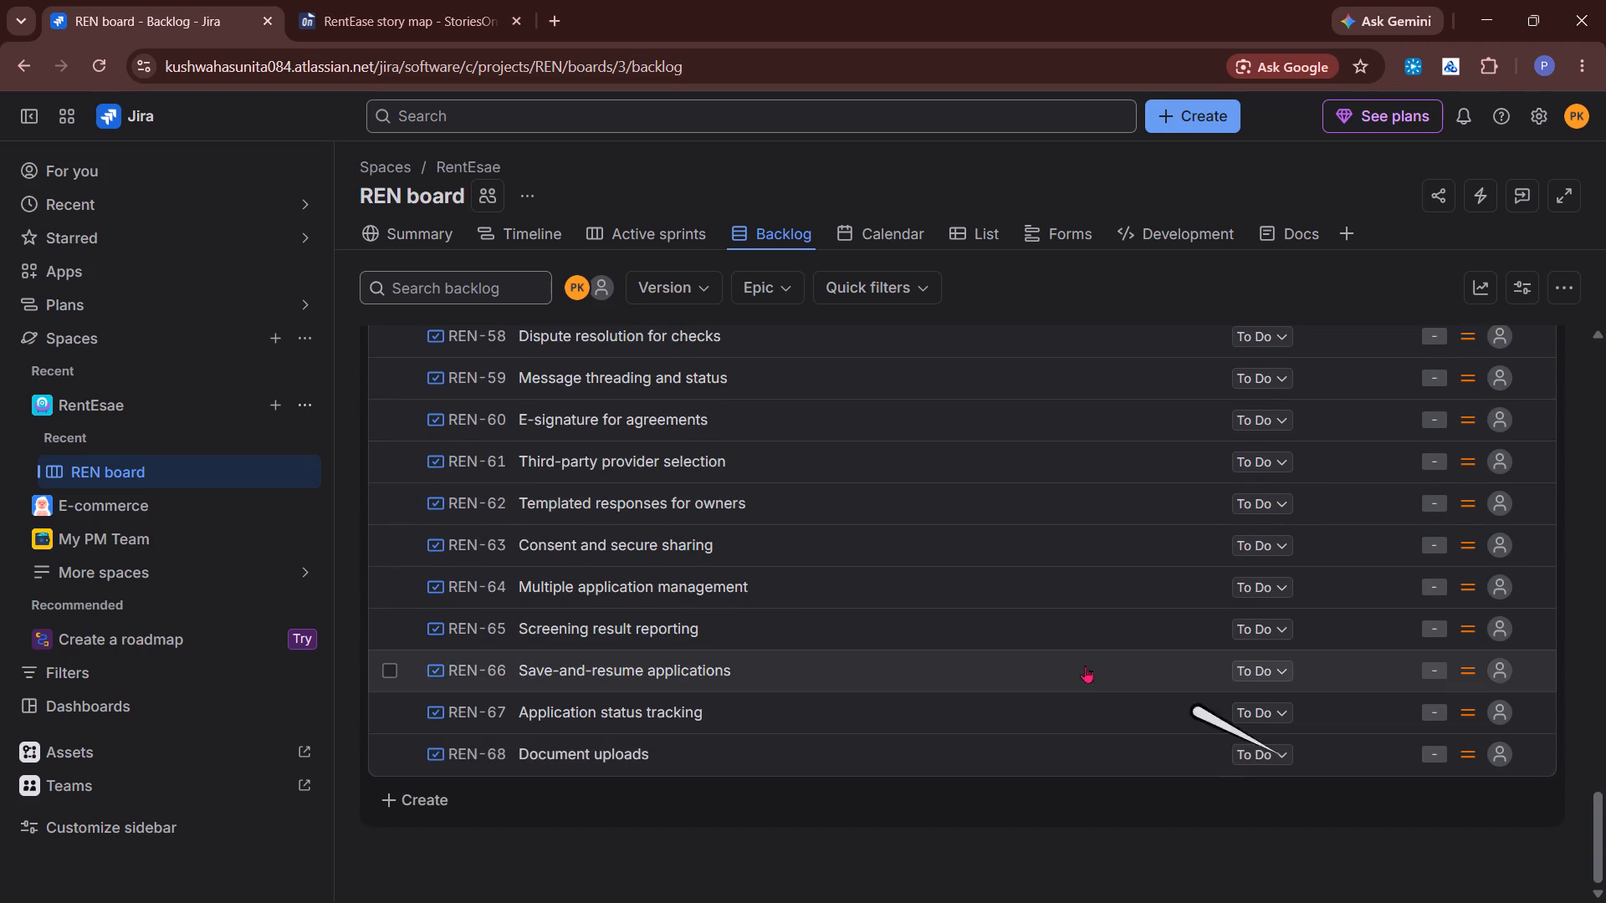
pyautogui.scroll(-5, 1085, 666)
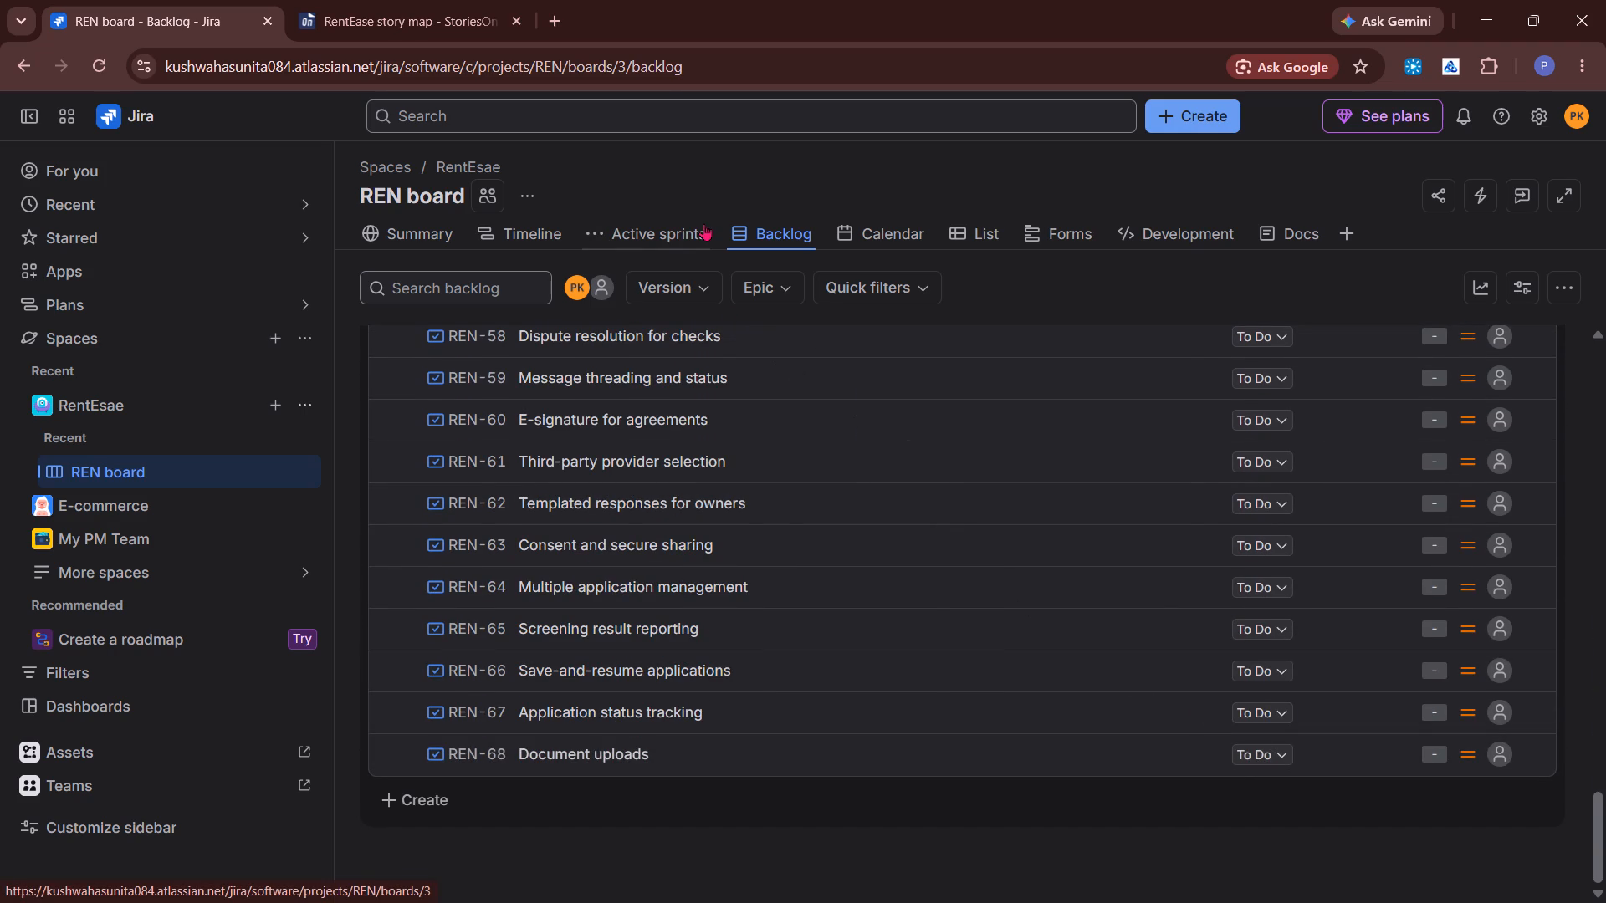
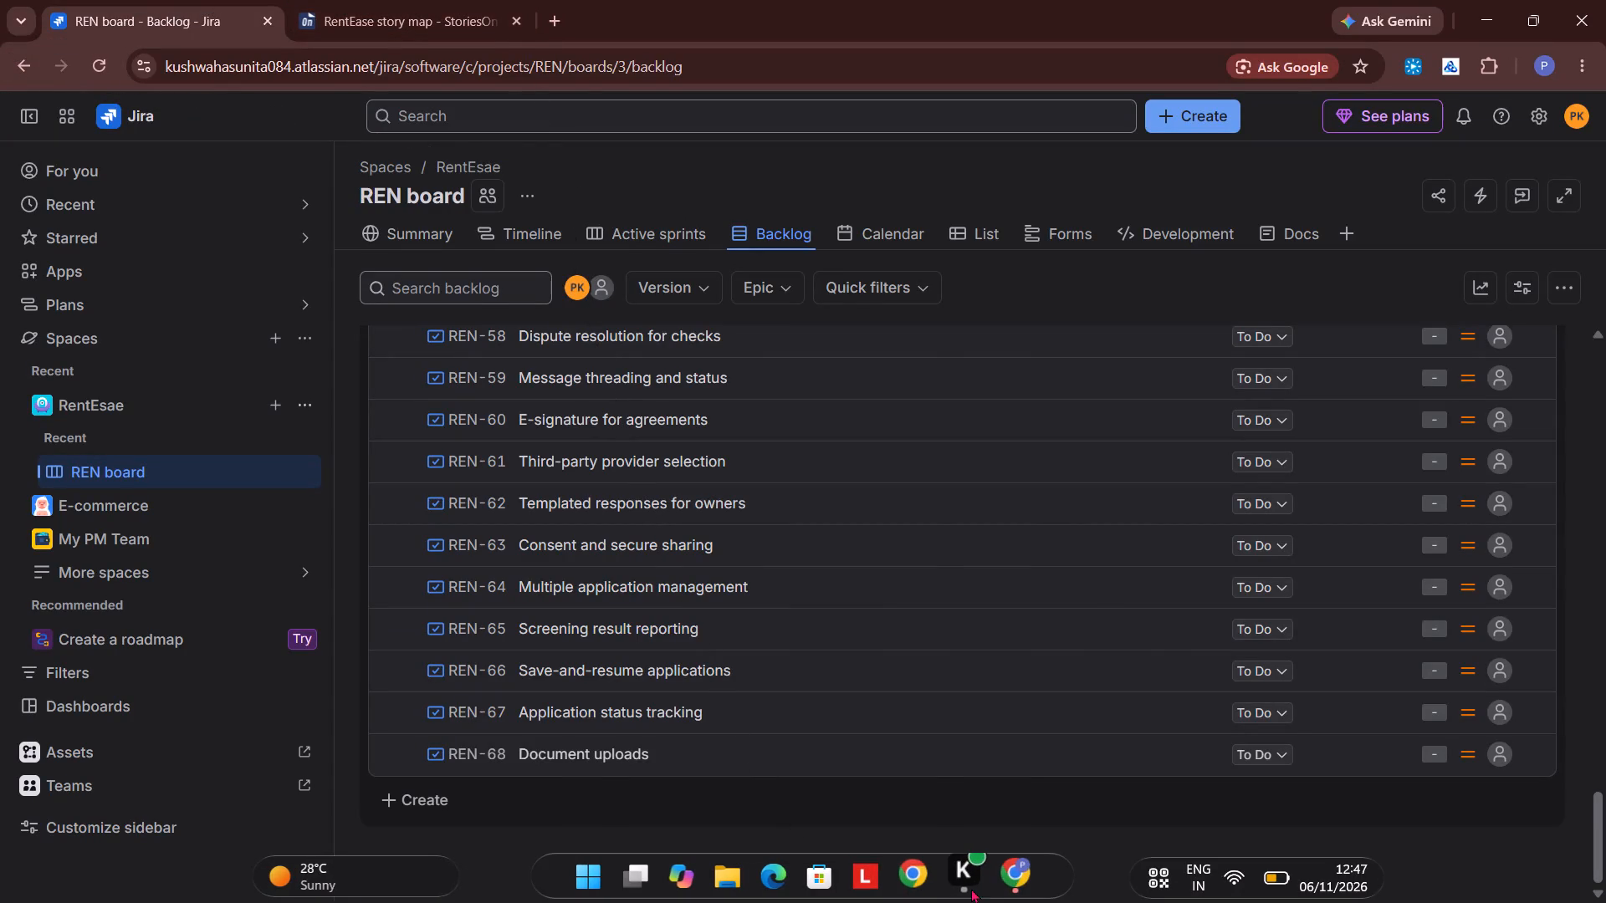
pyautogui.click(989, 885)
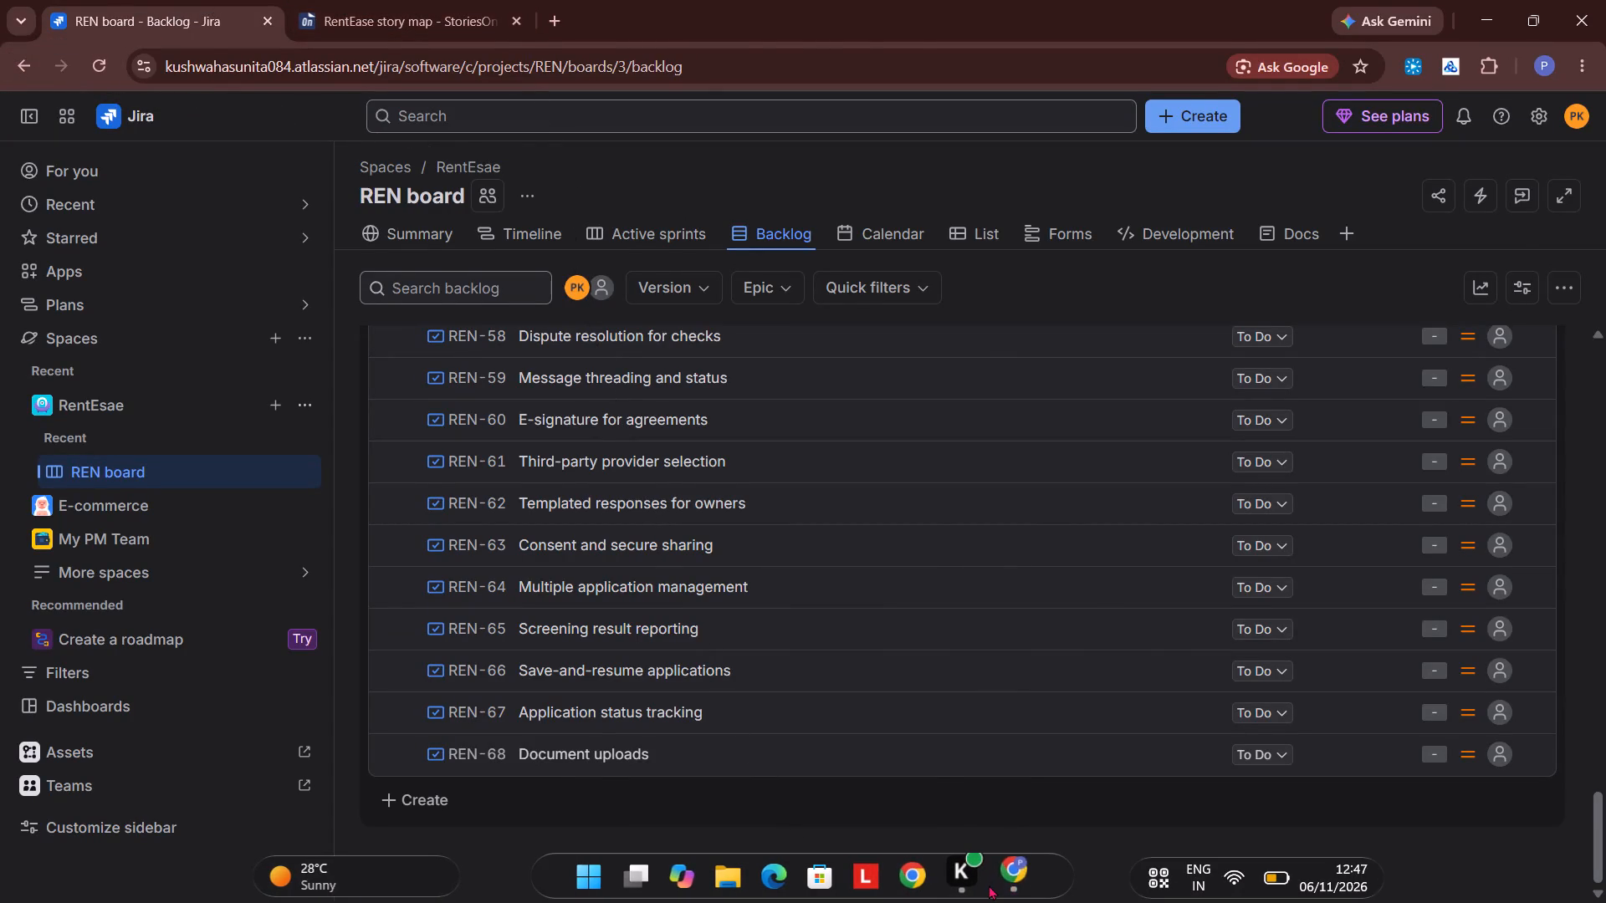
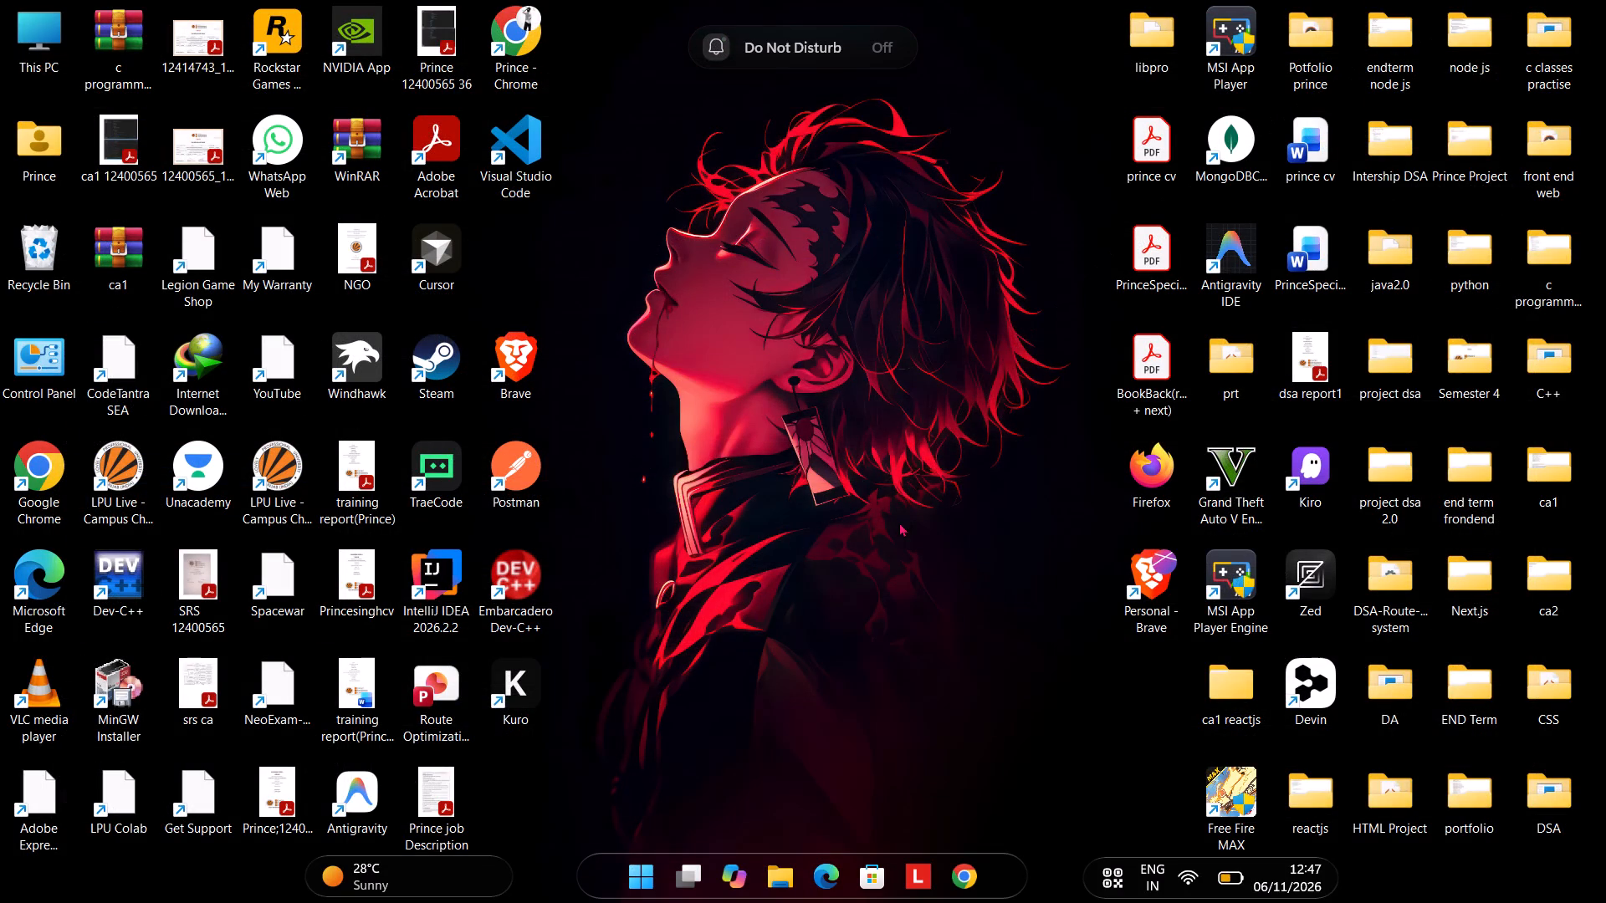
# Shut down the computer.
pyautogui.click(641, 892)
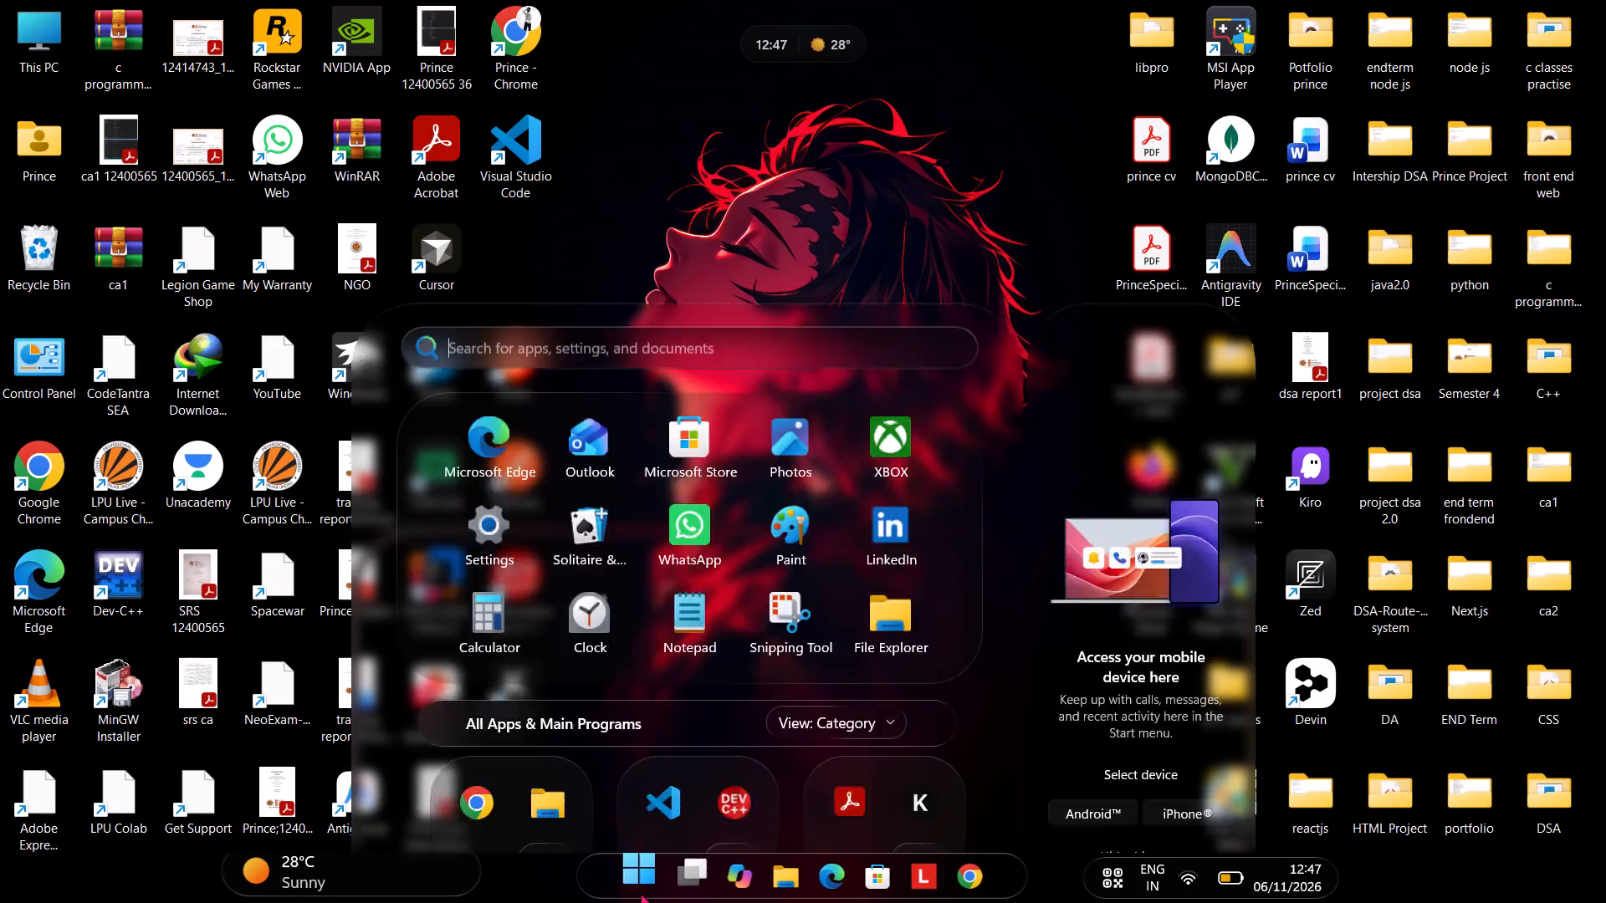
pyautogui.rightClick(641, 892)
pyautogui.click(959, 807)
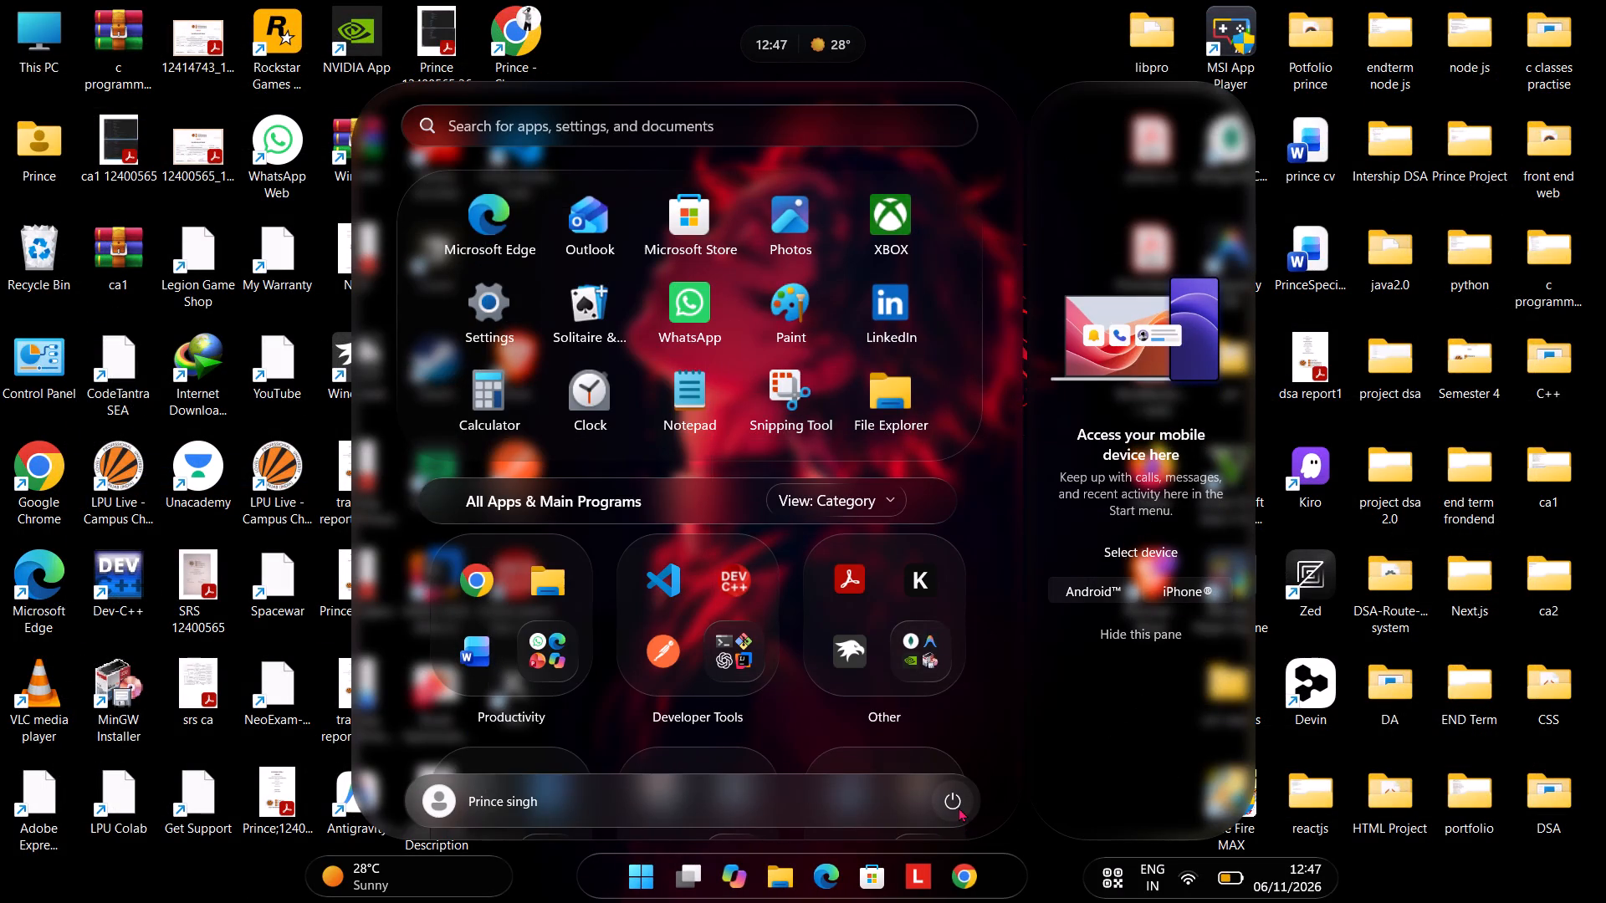
pyautogui.click(946, 699)
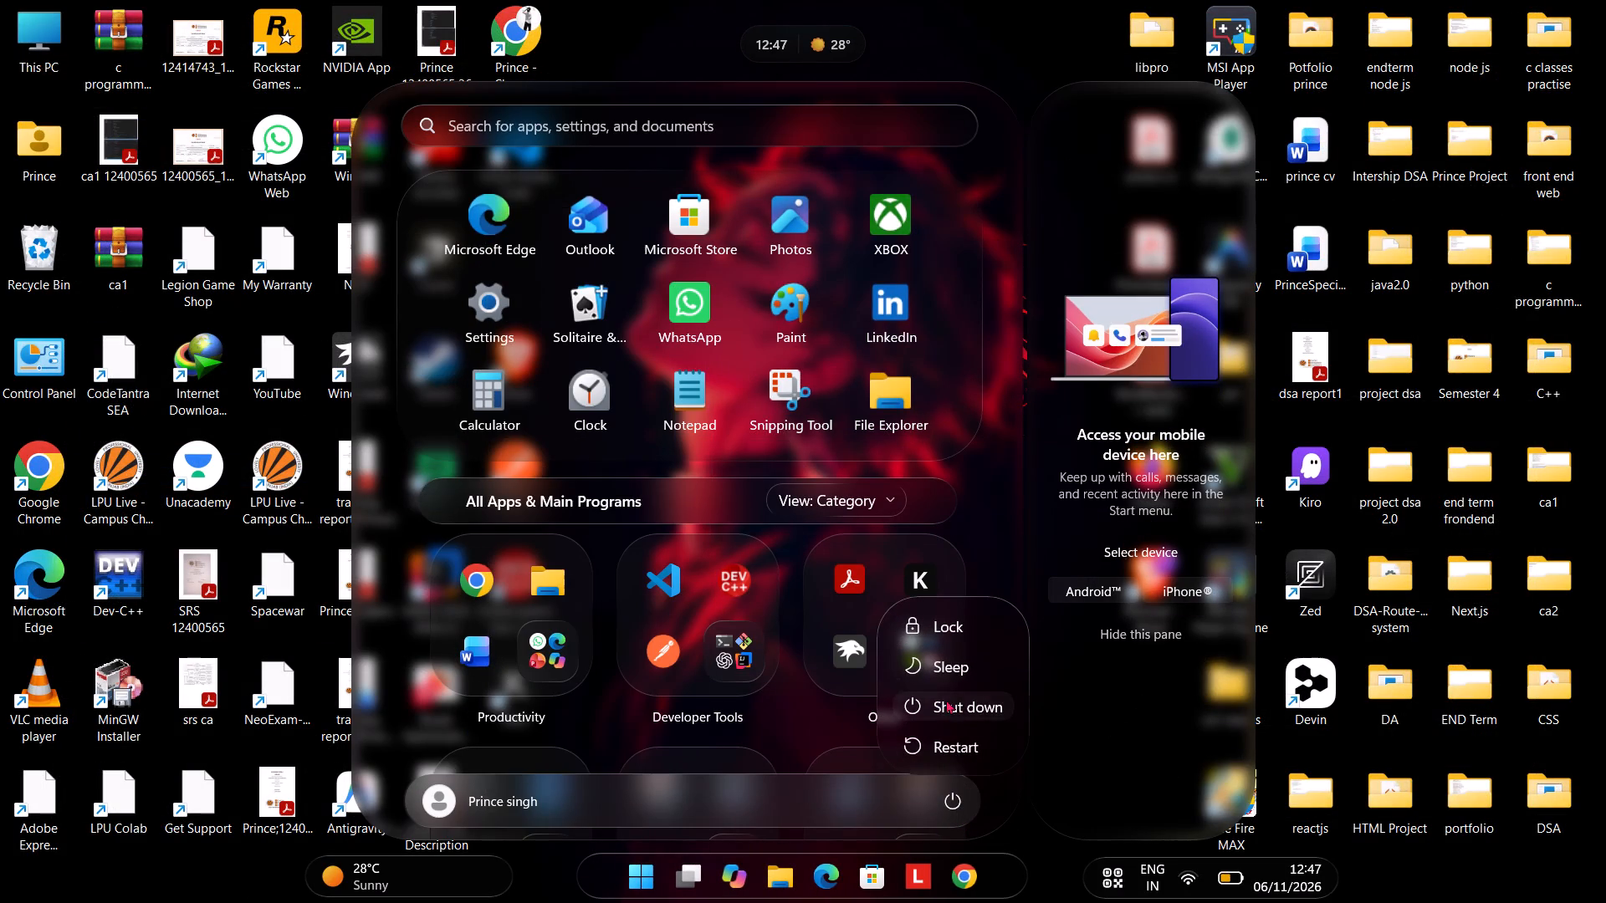